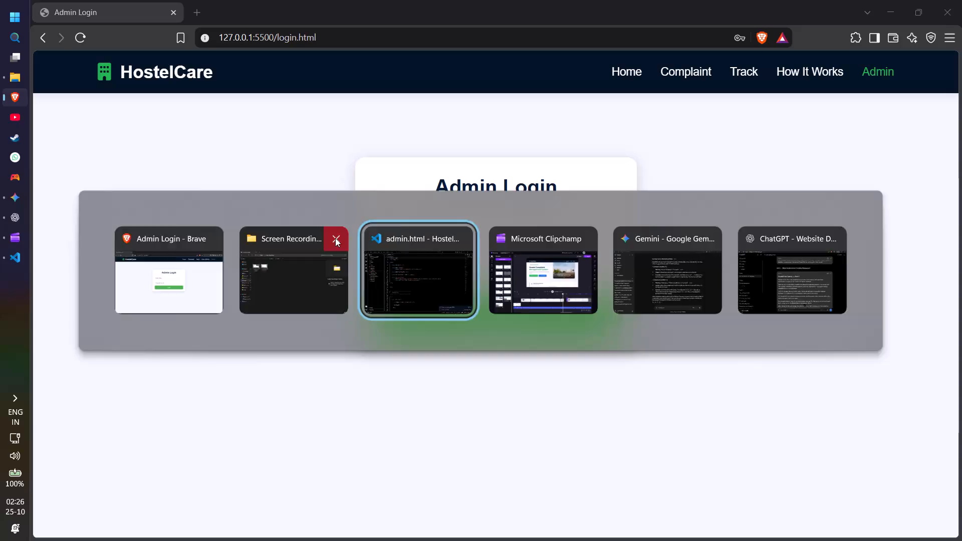
# Close the Gemini window and switch to the Clipchamp video project.
pyautogui.hotkey('alt', 'Tab')
pyautogui.hotkey('alt', 'Tab')
pyautogui.hotkey('alt', 'Tab')
pyautogui.hotkey('alt', 'Tab')
pyautogui.hotkey('alt', 'Tab')
pyautogui.hotkey('alt', 'Tab')
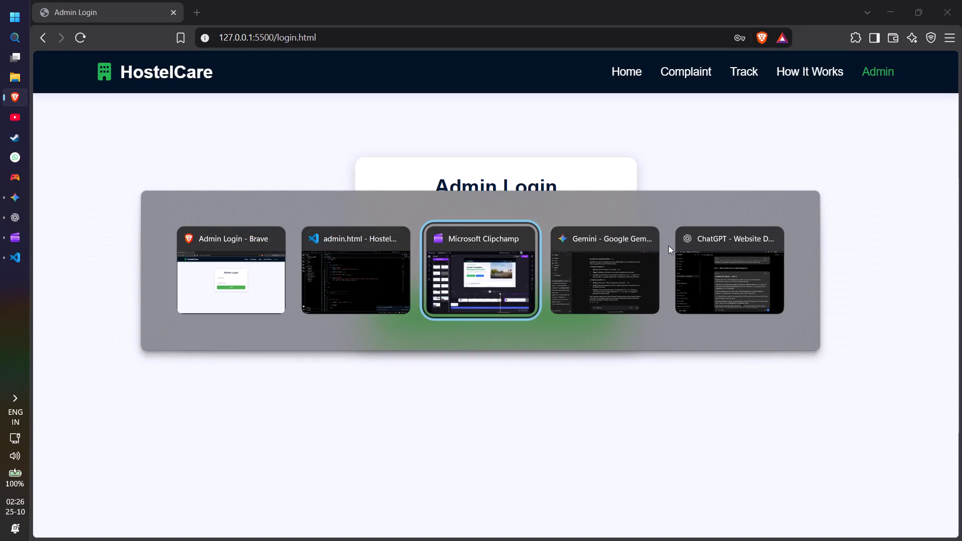
pyautogui.click(651, 237)
pyautogui.hotkey('alt', 'Tab')
pyautogui.hotkey('alt', 'Tab')
pyautogui.hotkey('alt', 'Tab')
pyautogui.hotkey('alt', 'Tab')
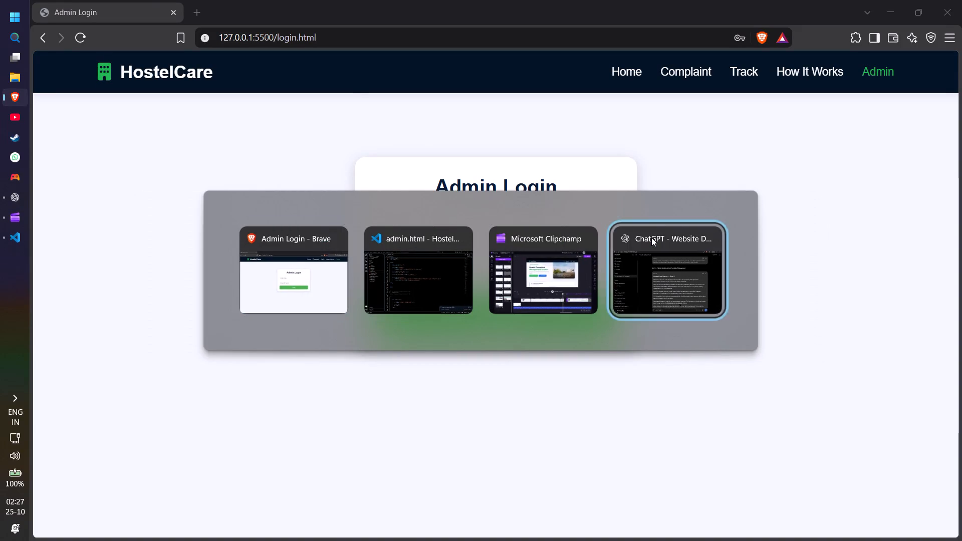
pyautogui.hotkey('alt', 'Tab')
pyautogui.hotkey('alt', 'Tab')
pyautogui.hotkey('alt', 'Tab')
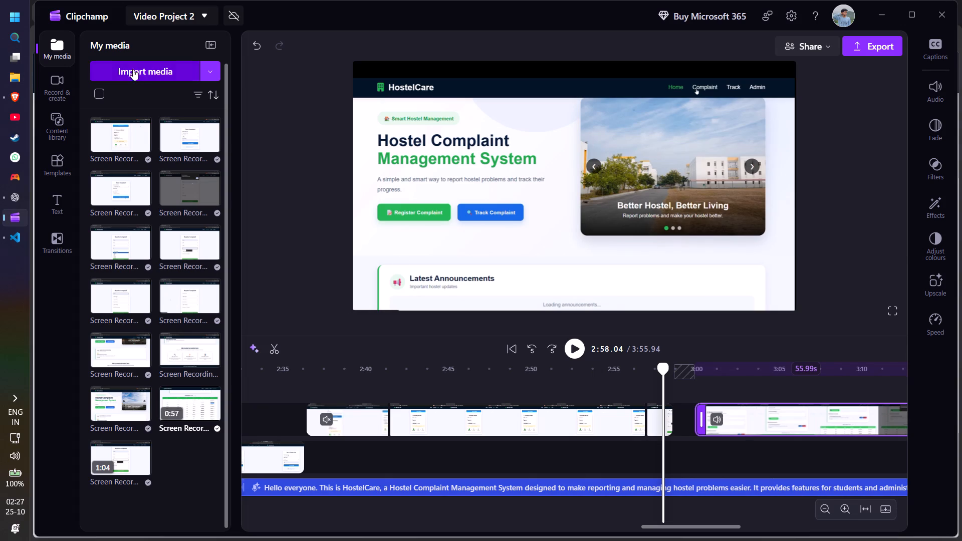
# Start a media import and look in the user's Pictures > Screenshot folder for the image to import.
pyautogui.click(135, 70)
pyautogui.scroll(-1, 62, 171)
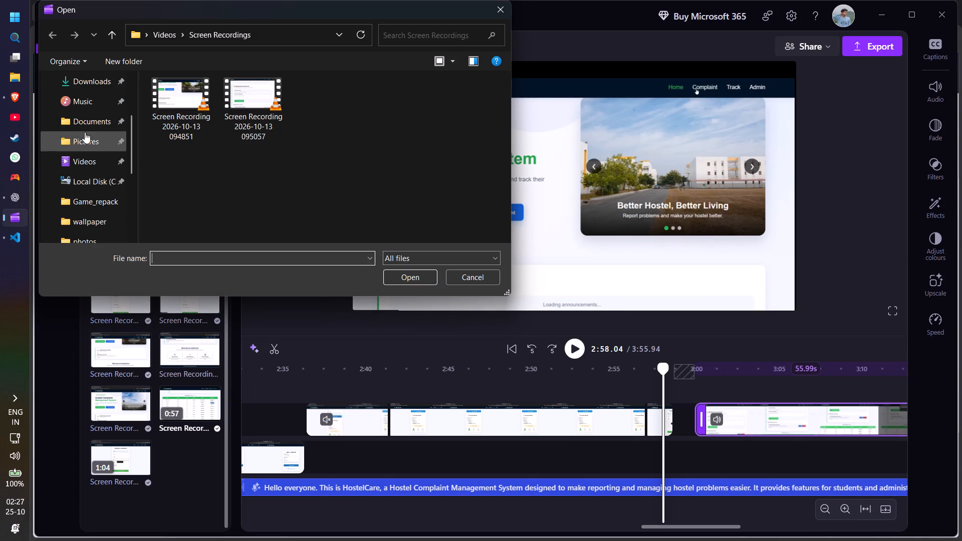
pyautogui.scroll(-2, 85, 132)
pyautogui.scroll(2, 85, 132)
pyautogui.scroll(-4, 85, 132)
pyautogui.click(102, 157)
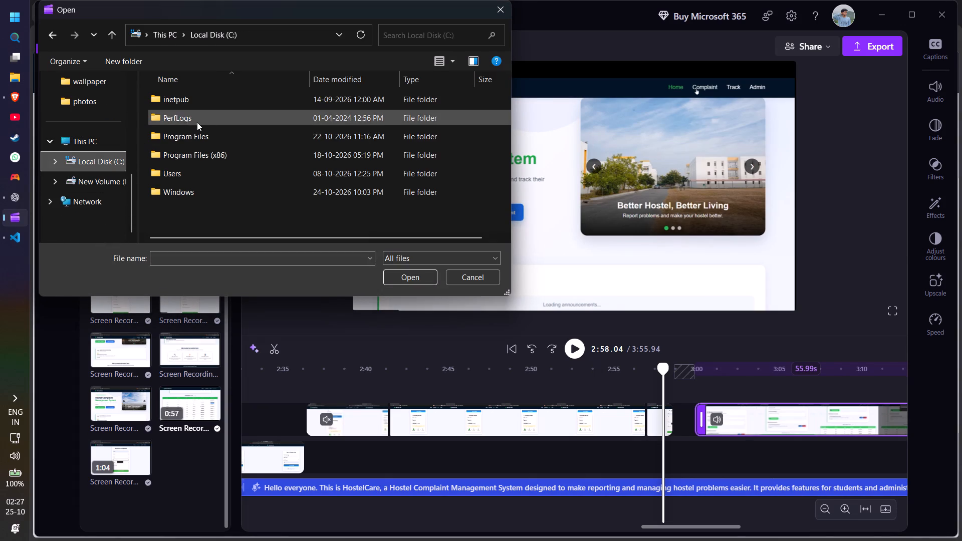
pyautogui.doubleClick(198, 169)
pyautogui.doubleClick(214, 102)
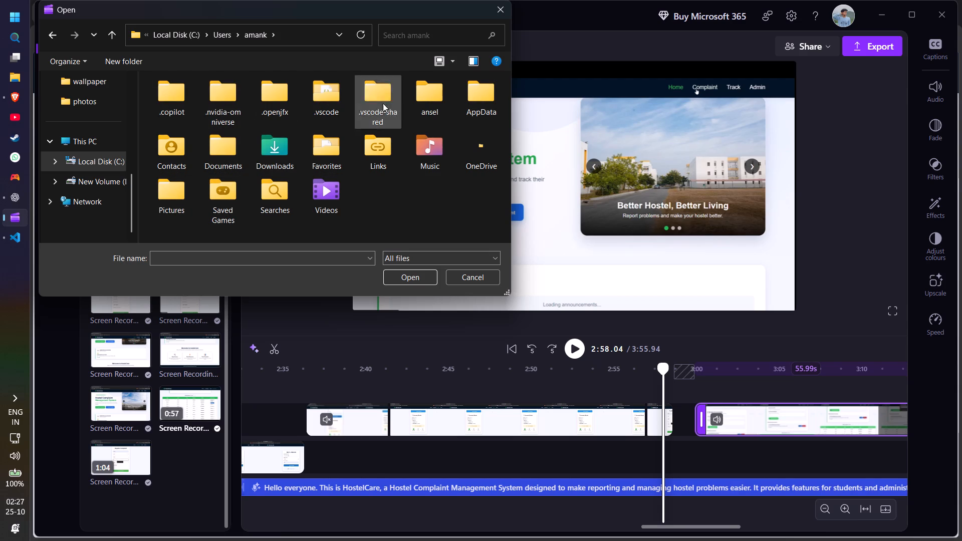
pyautogui.doubleClick(180, 188)
pyautogui.scroll(-1, 190, 167)
pyautogui.doubleClick(190, 184)
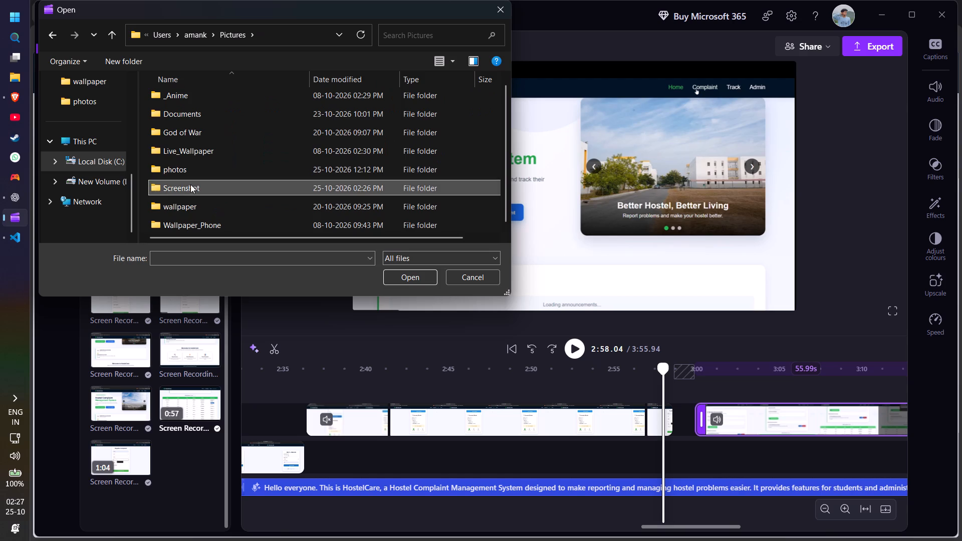
pyautogui.click(53, 29)
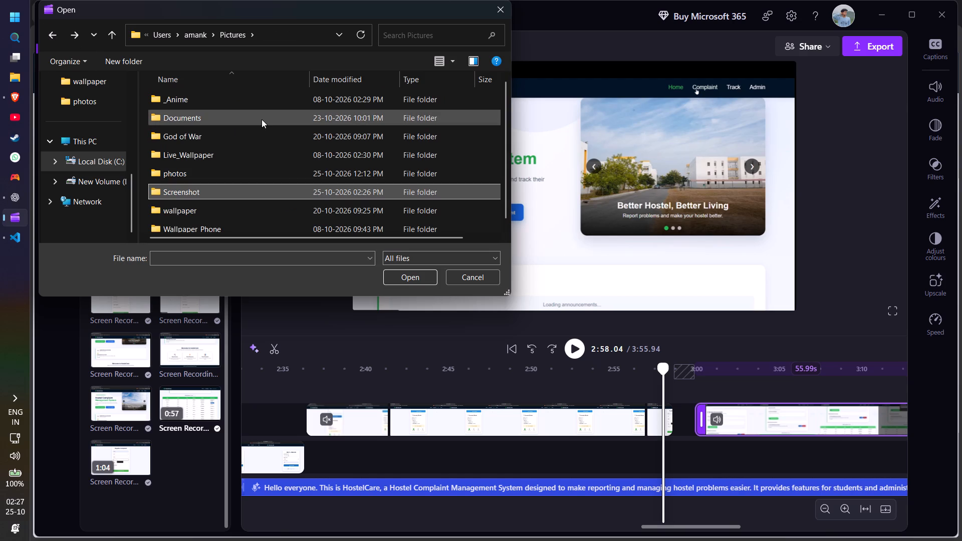
pyautogui.scroll(-5, 185, 220)
pyautogui.scroll(4, 185, 220)
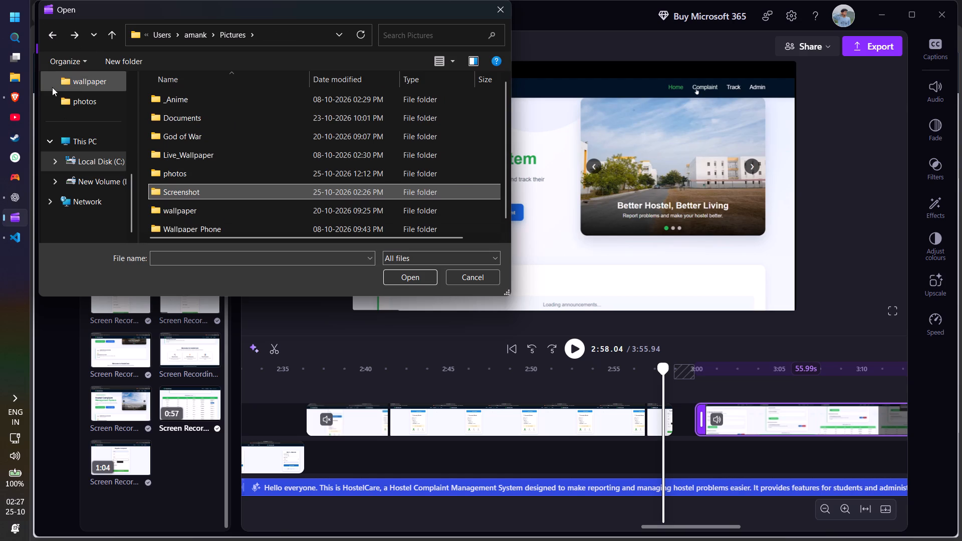
pyautogui.click(11, 72)
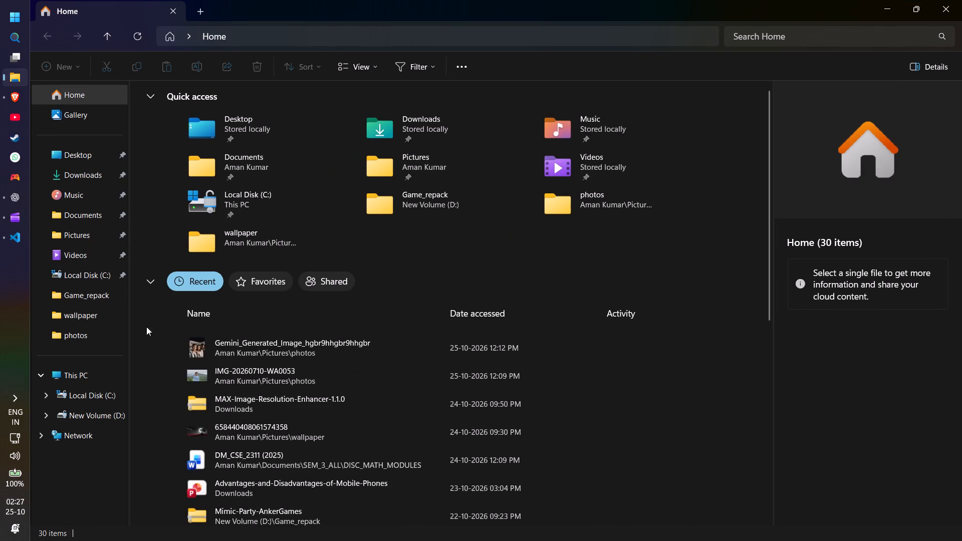
pyautogui.click(103, 395)
pyautogui.doubleClick(195, 186)
pyautogui.doubleClick(208, 115)
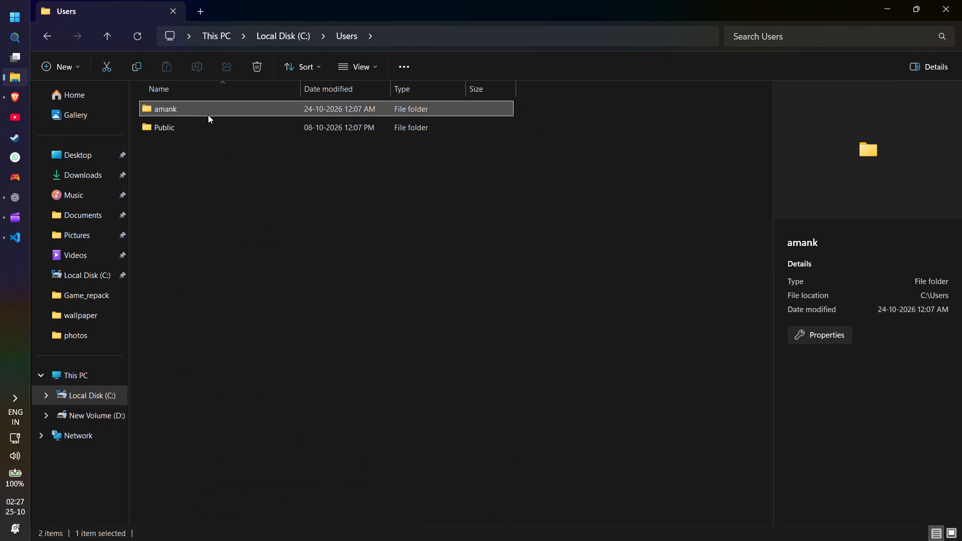
pyautogui.doubleClick(185, 338)
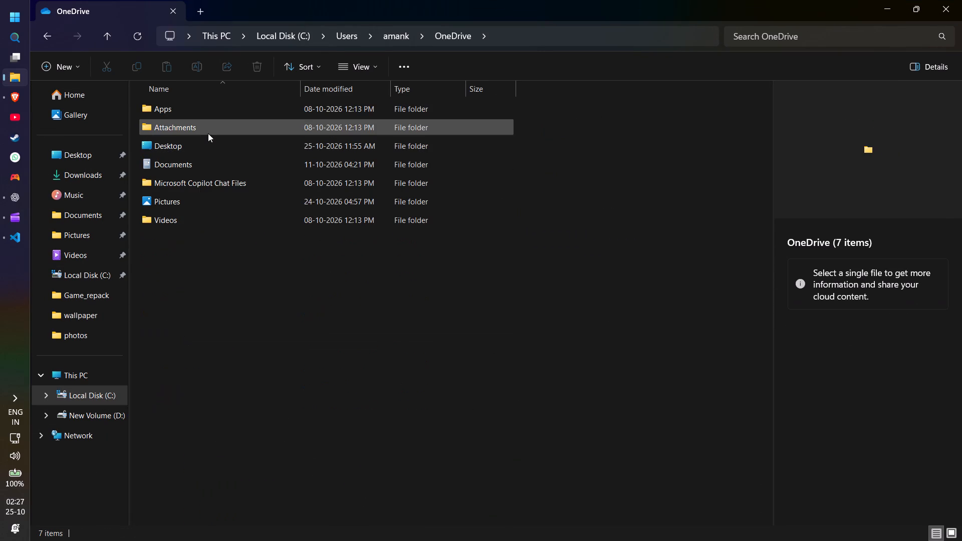
pyautogui.doubleClick(198, 205)
pyautogui.doubleClick(592, 122)
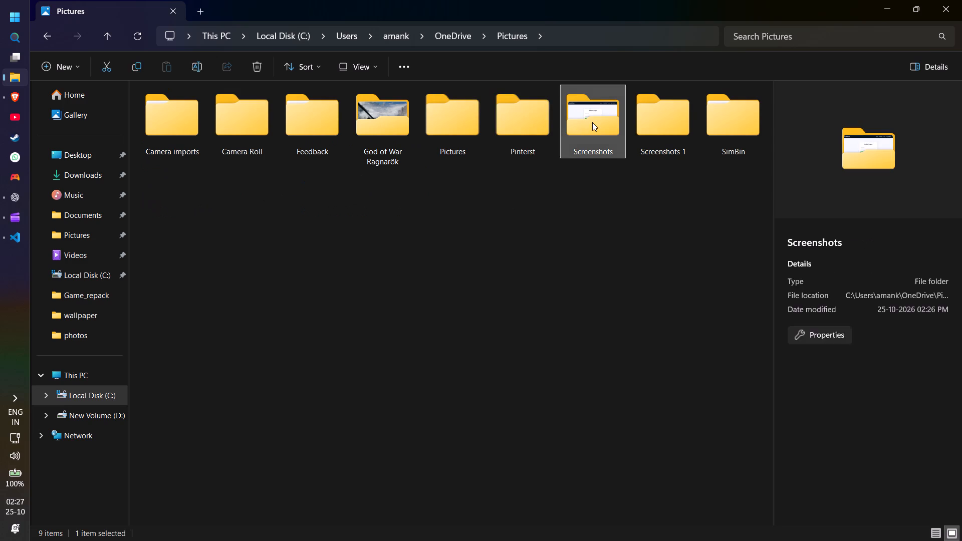
pyautogui.click(154, 118)
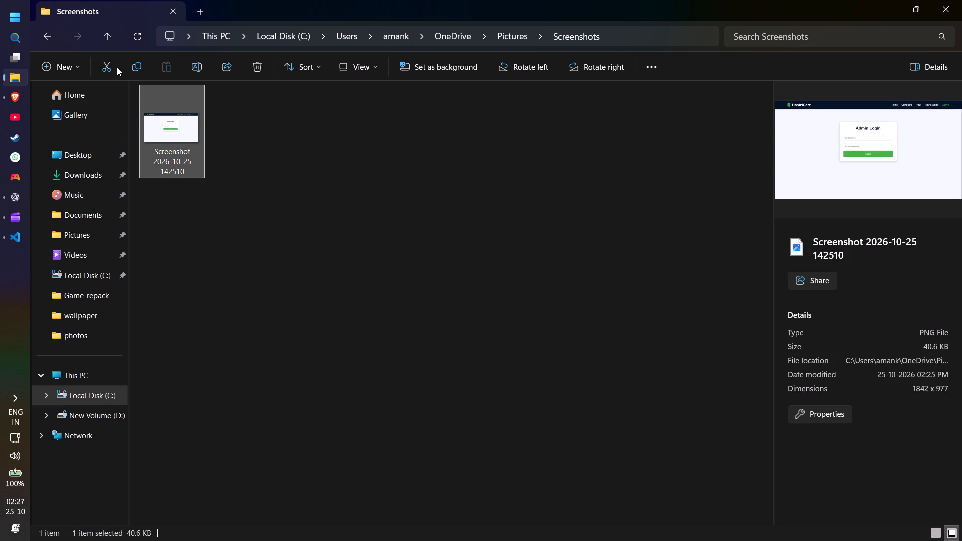
pyautogui.click(116, 67)
pyautogui.click(92, 241)
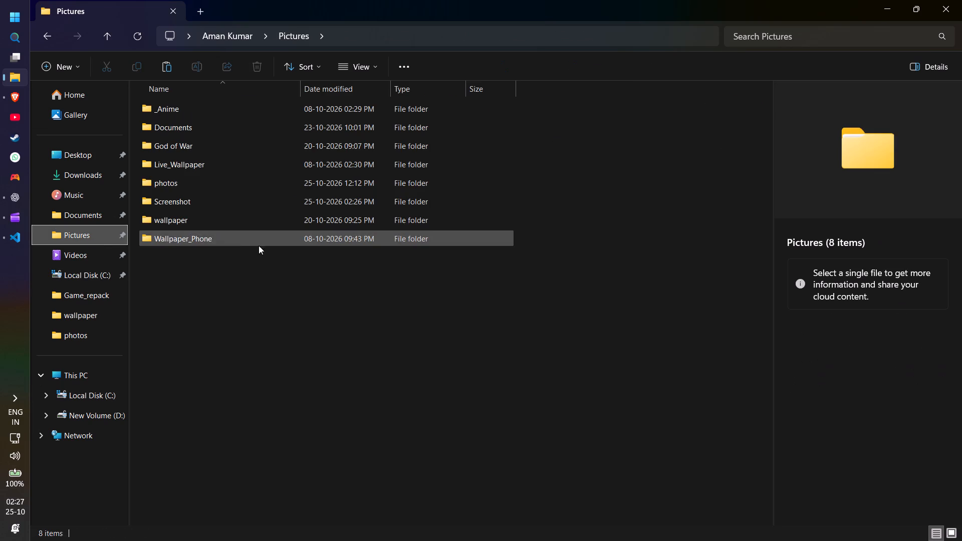
pyautogui.doubleClick(233, 194)
pyautogui.rightClick(314, 216)
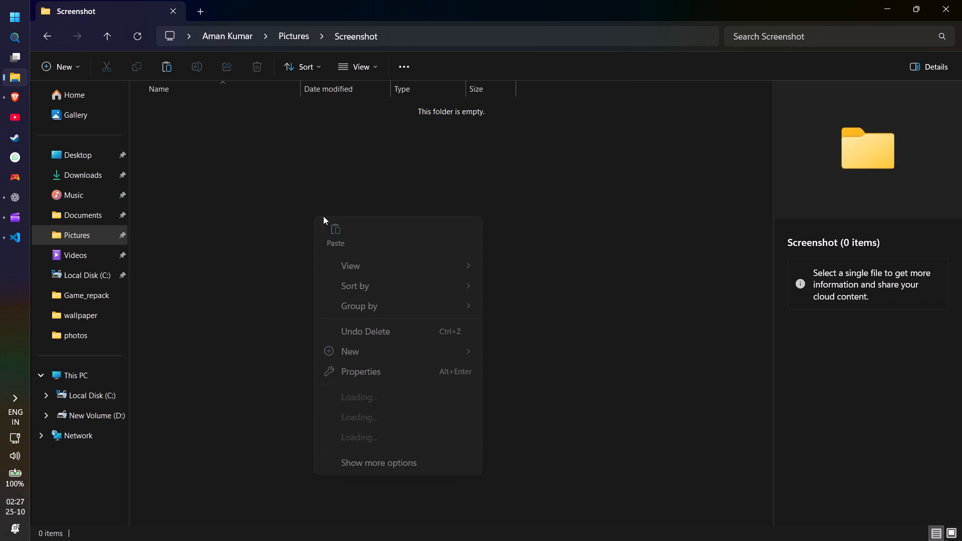
pyautogui.click(328, 236)
pyautogui.hotkey('alt', 'Tab')
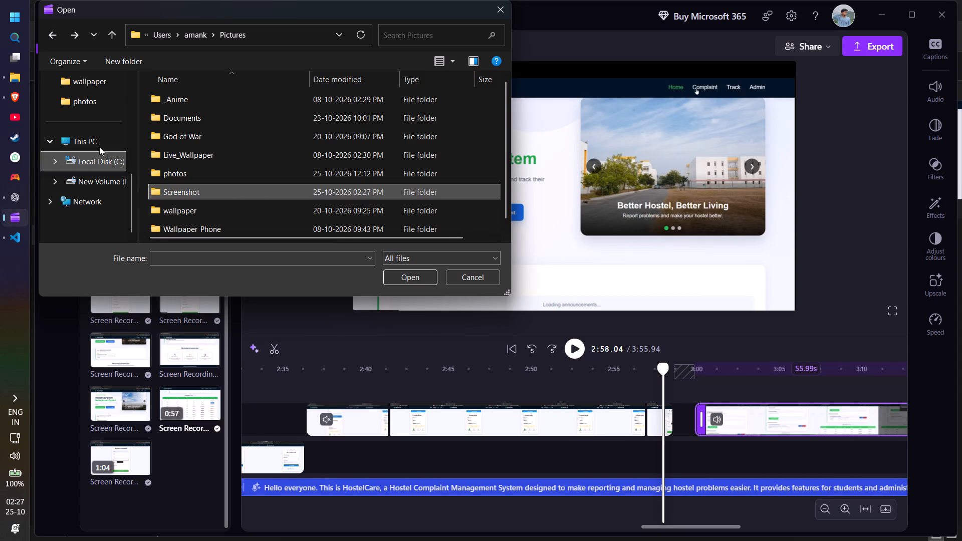
pyautogui.scroll(2, 99, 138)
pyautogui.click(100, 178)
pyautogui.click(96, 126)
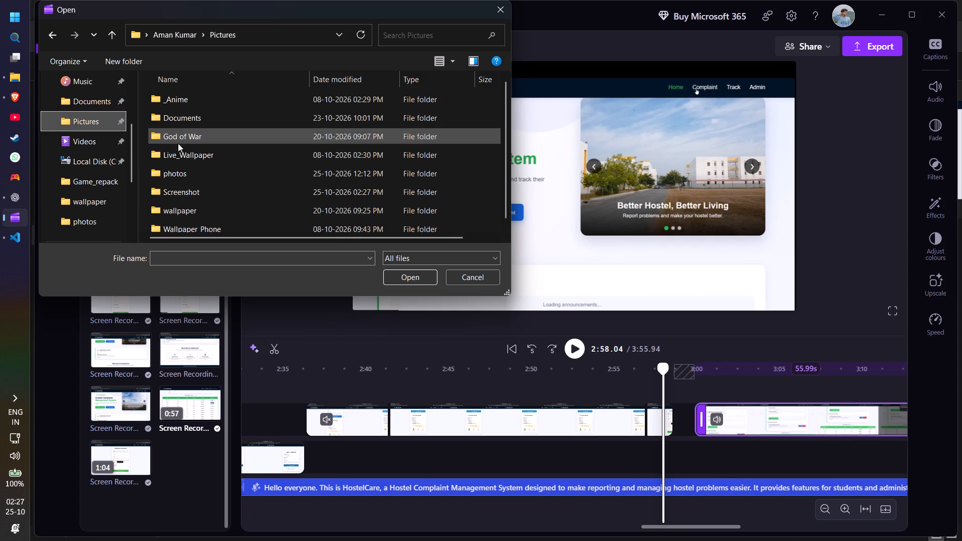
pyautogui.click(210, 212)
pyautogui.doubleClick(214, 195)
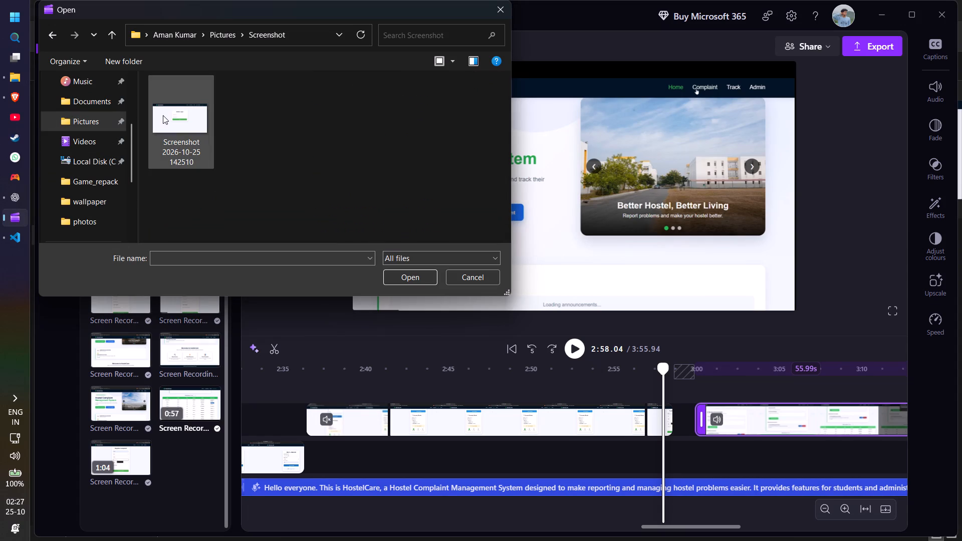
pyautogui.click(163, 115)
pyautogui.click(407, 282)
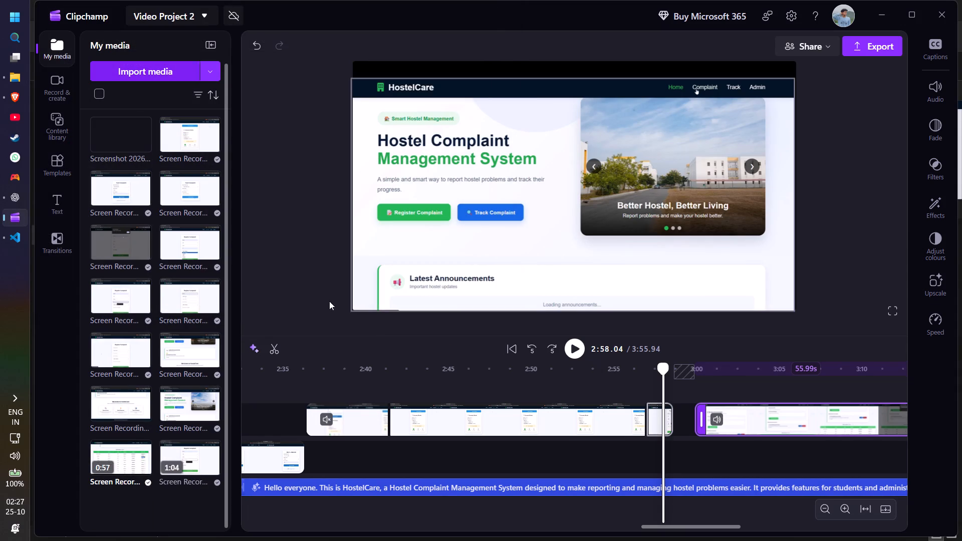
# Insert the imported Admin Login screenshot into the upper video track, in the gap before the admin dashboard clip.
pyautogui.moveTo(104, 141); pyautogui.dragTo(677, 453)
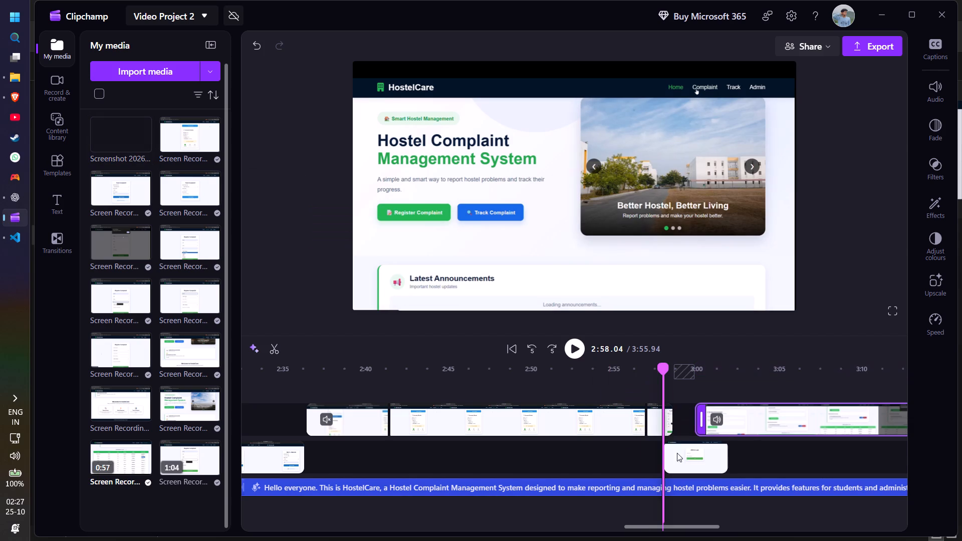
pyautogui.moveTo(677, 453); pyautogui.dragTo(681, 431)
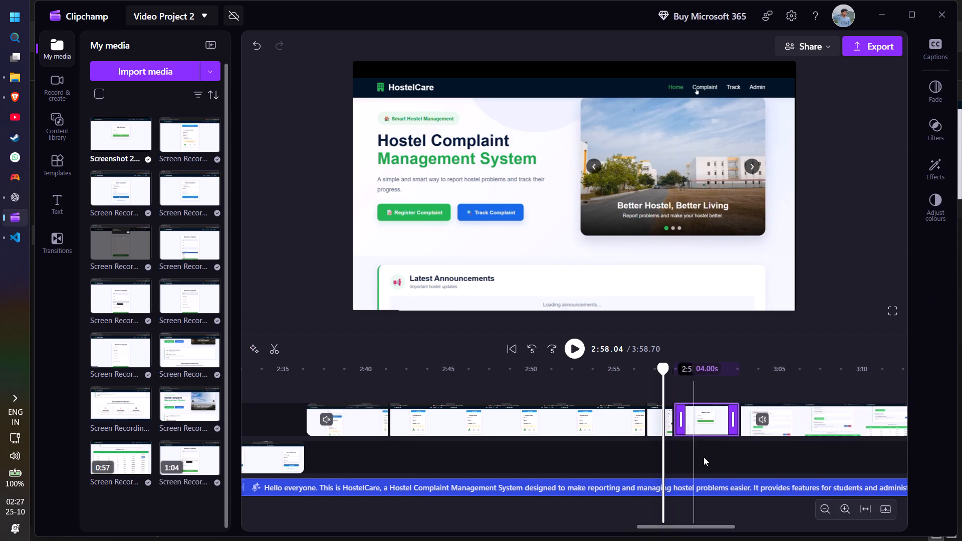
# Play back the timeline from the home page clip through the Admin Login screenshot into the admin dashboard clip.
pyautogui.click(581, 352)
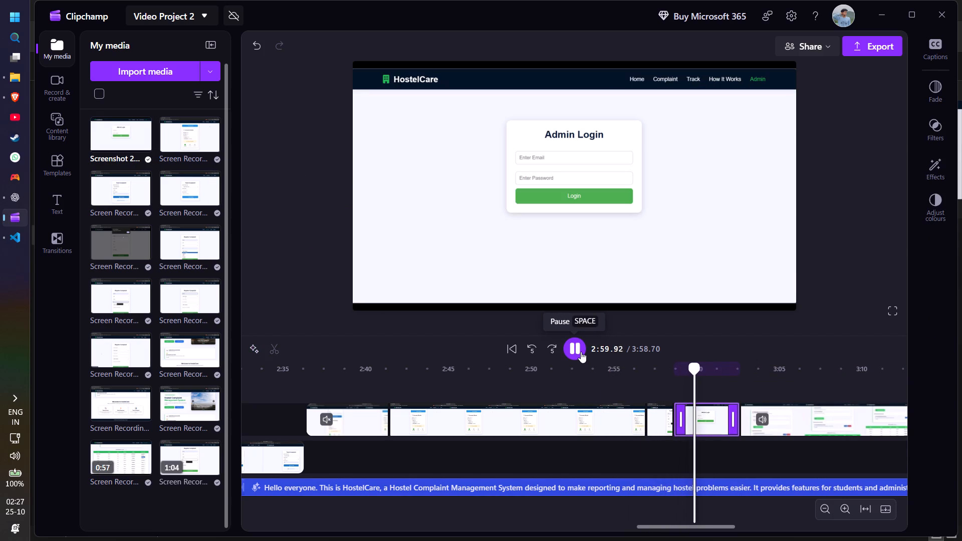
pyautogui.click(581, 352)
pyautogui.click(581, 352)
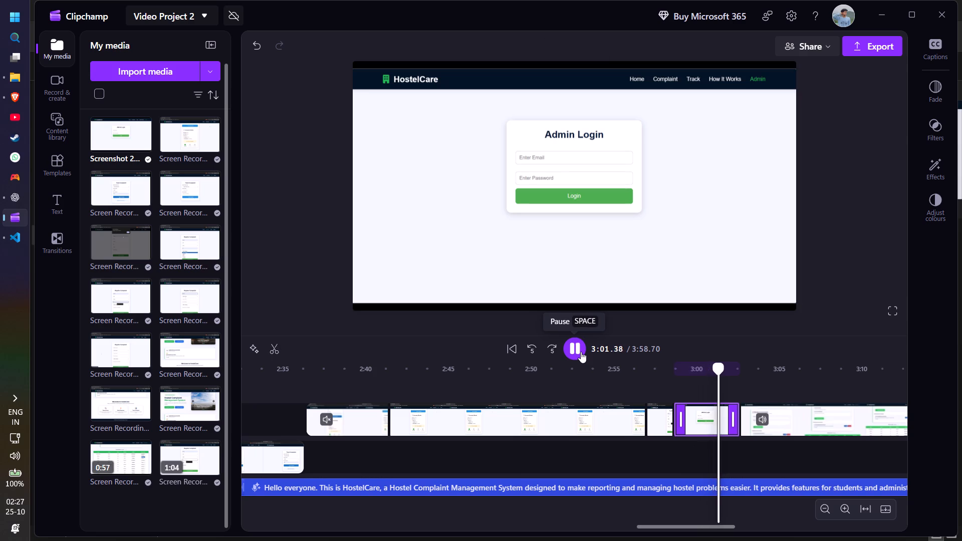
pyautogui.click(581, 352)
pyautogui.click(581, 352)
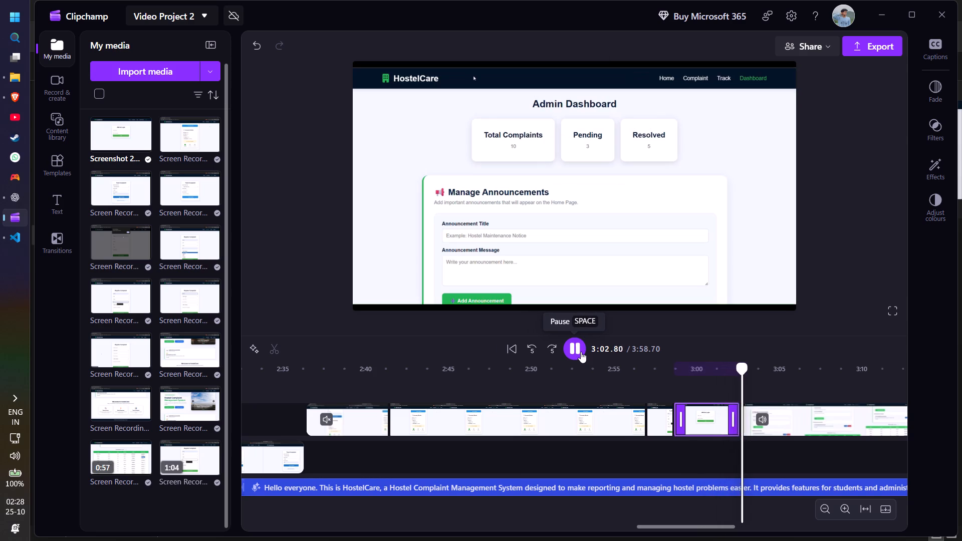
pyautogui.click(581, 352)
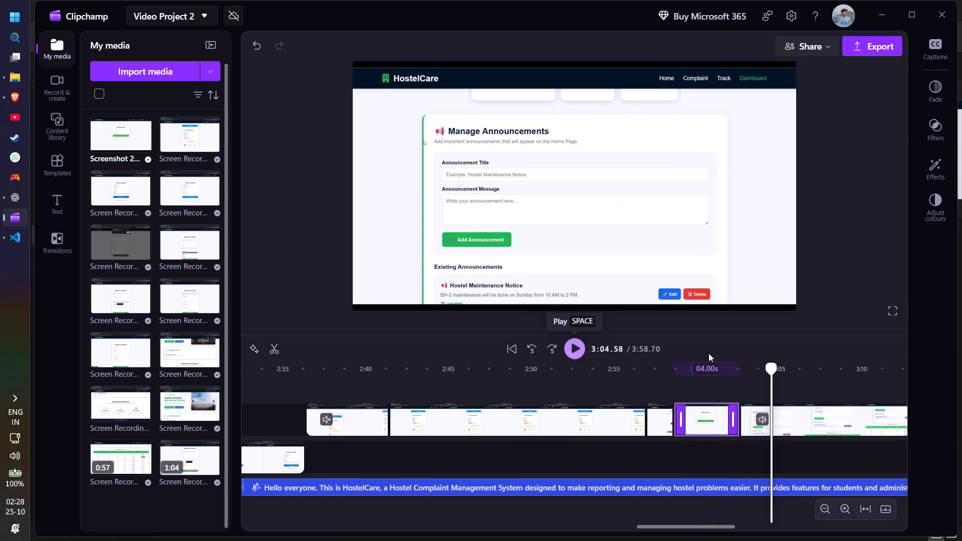
# Extend the end of the Admin Login screenshot clip in stages to about 8.12 s, checking playback after each adjustment.
pyautogui.moveTo(768, 372); pyautogui.dragTo(706, 375)
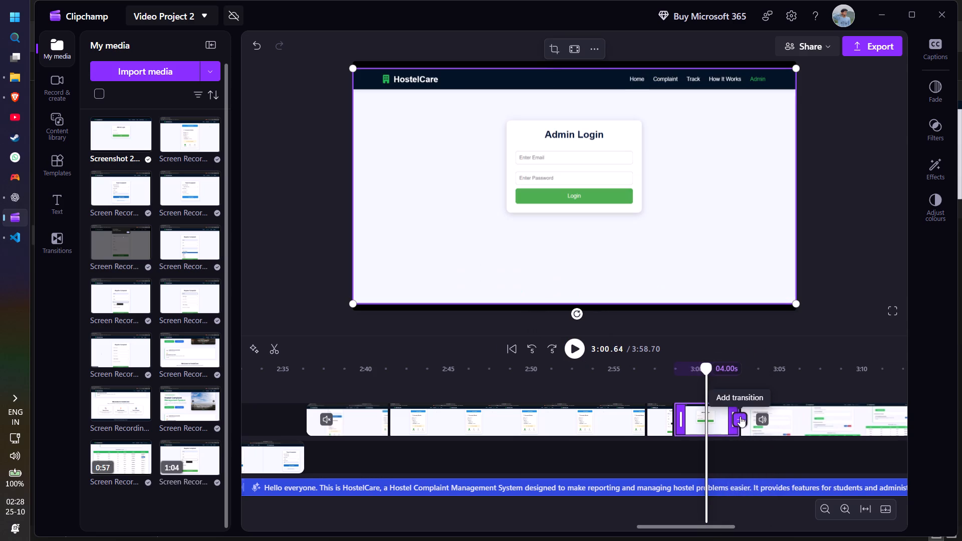
pyautogui.moveTo(732, 420); pyautogui.dragTo(765, 421)
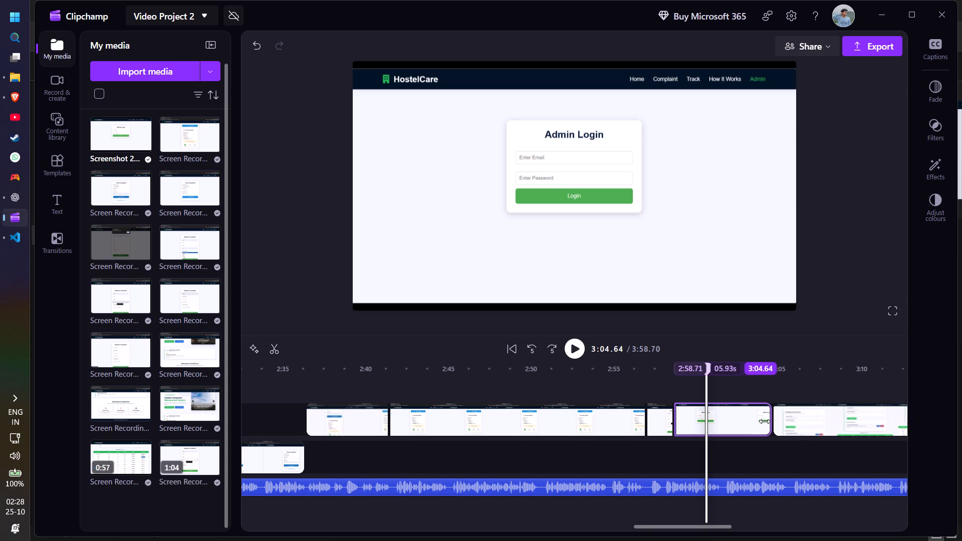
pyautogui.moveTo(765, 421); pyautogui.dragTo(767, 421)
pyautogui.click(579, 351)
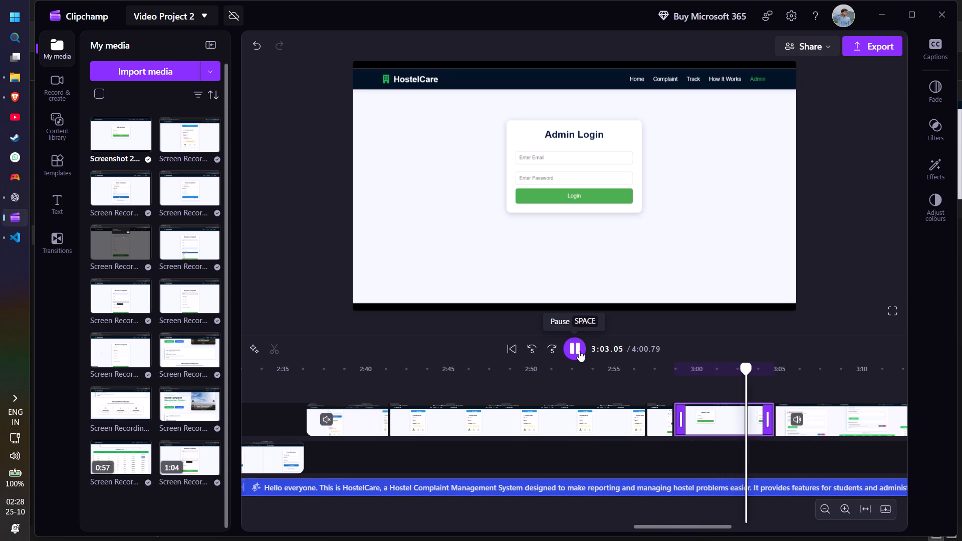
pyautogui.click(579, 351)
pyautogui.moveTo(768, 418); pyautogui.dragTo(796, 419)
pyautogui.click(566, 351)
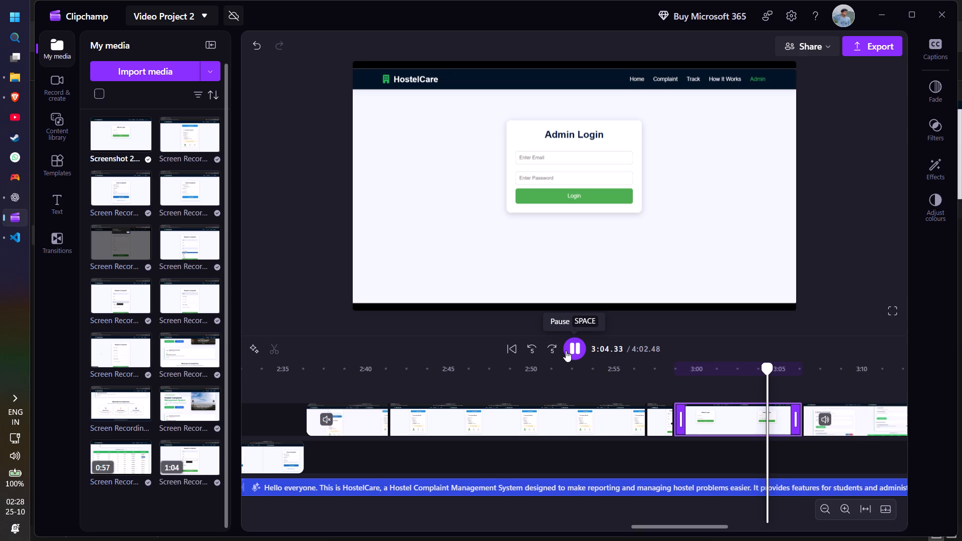
pyautogui.click(566, 351)
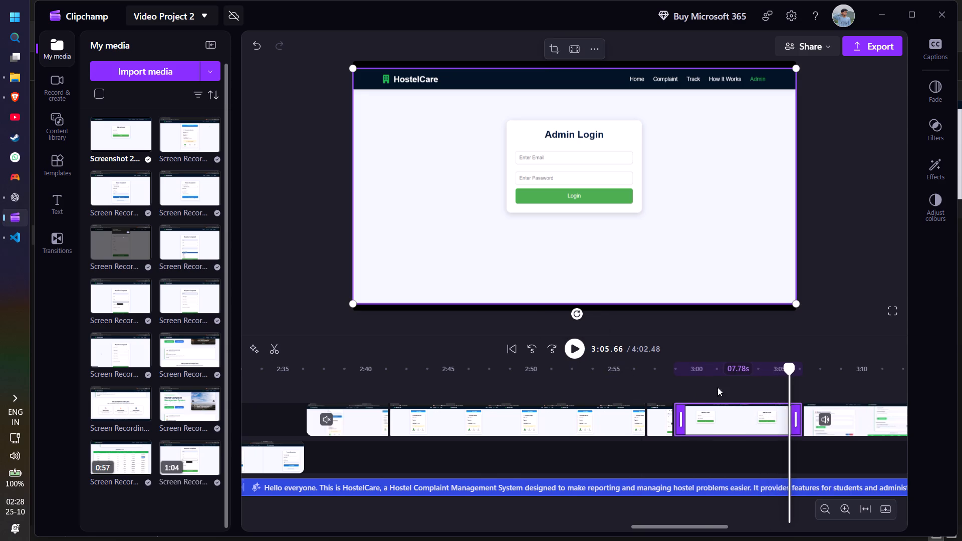
pyautogui.moveTo(792, 420); pyautogui.dragTo(798, 420)
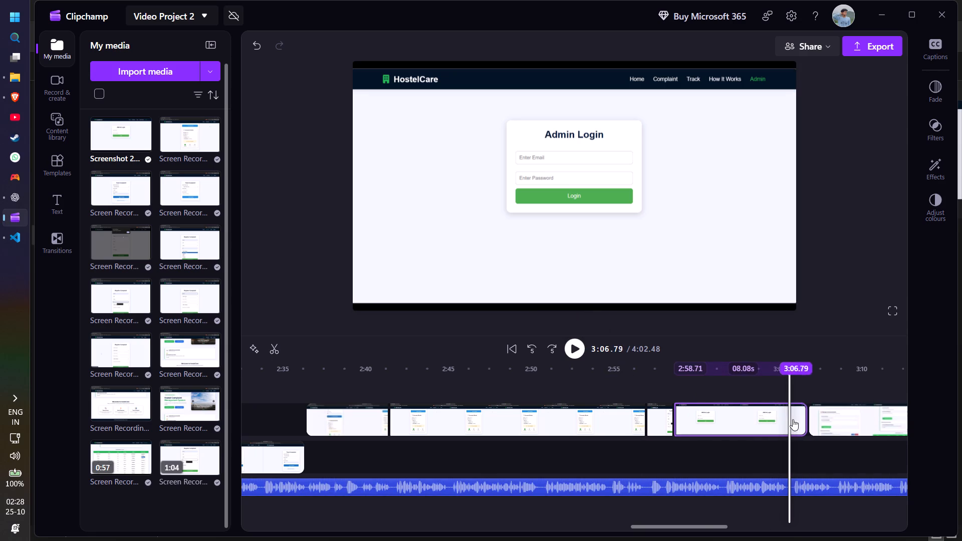
pyautogui.click(576, 343)
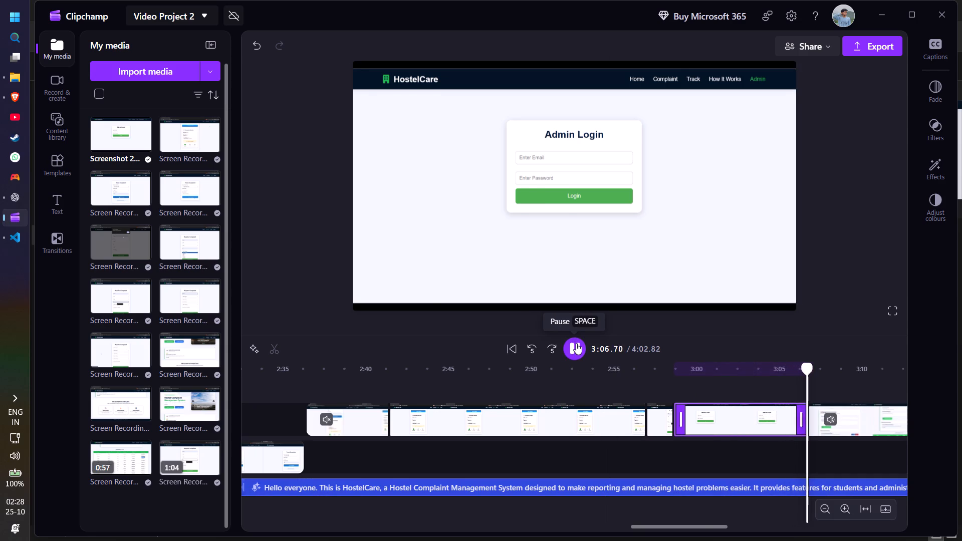
pyautogui.click(576, 343)
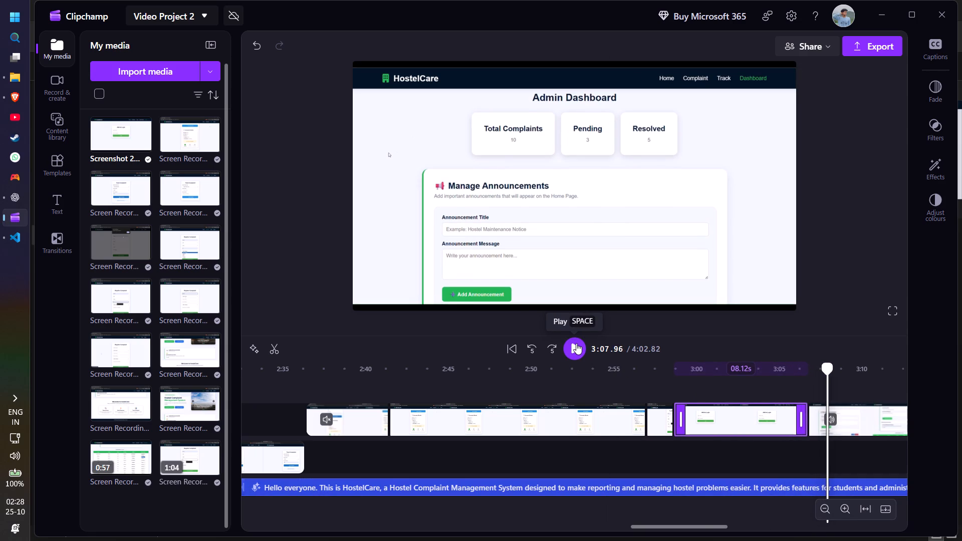
pyautogui.scroll(1, 719, 320)
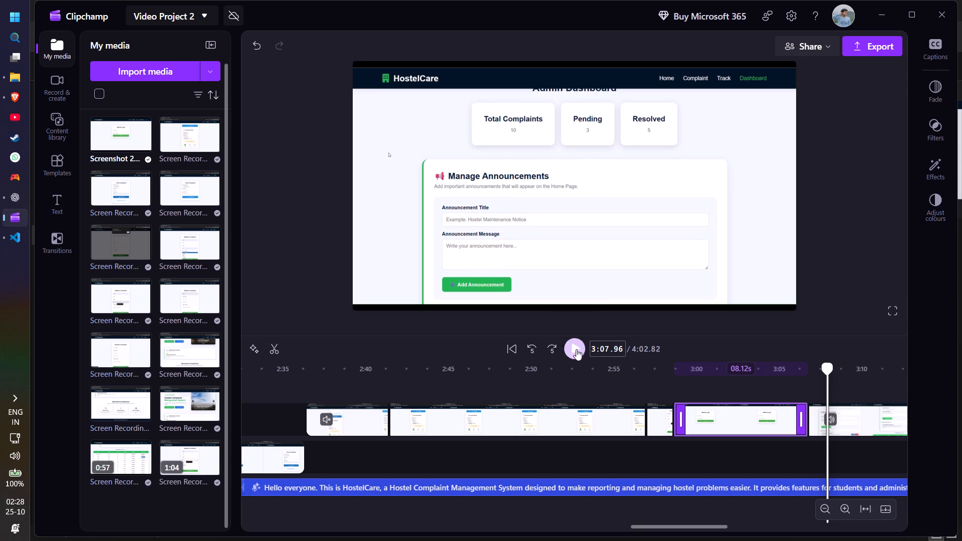
# Add a freeze frame at the very start of the admin dashboard clip, at about 3:07.
pyautogui.click(573, 349)
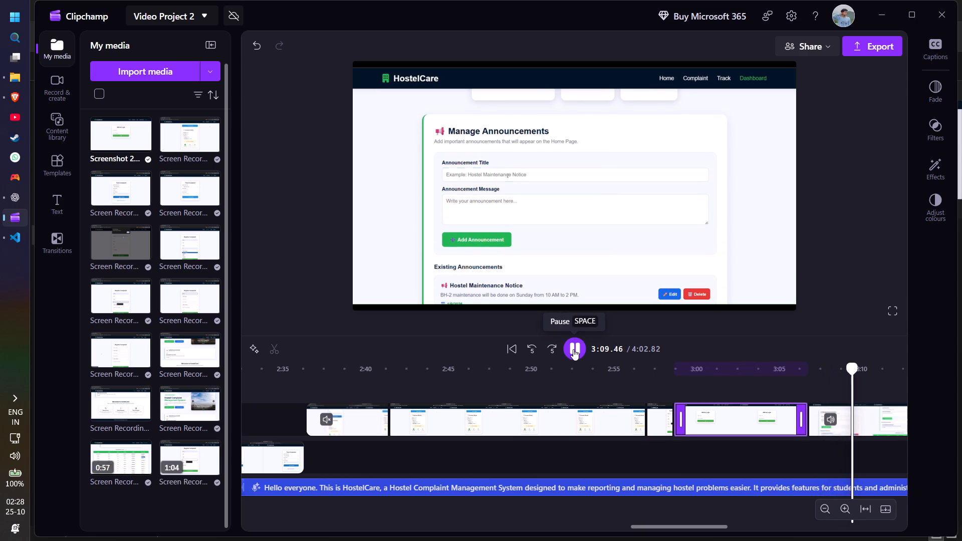
pyautogui.click(573, 349)
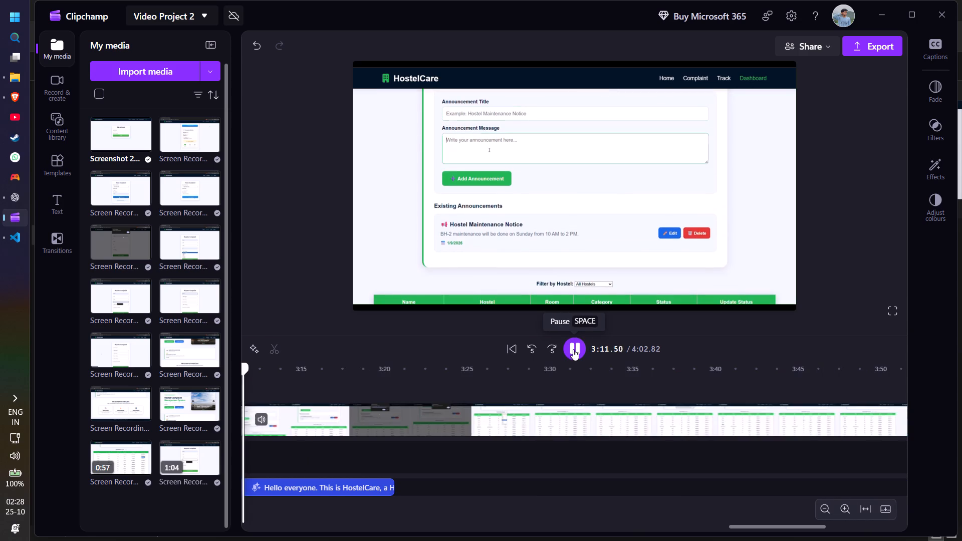
pyautogui.click(826, 510)
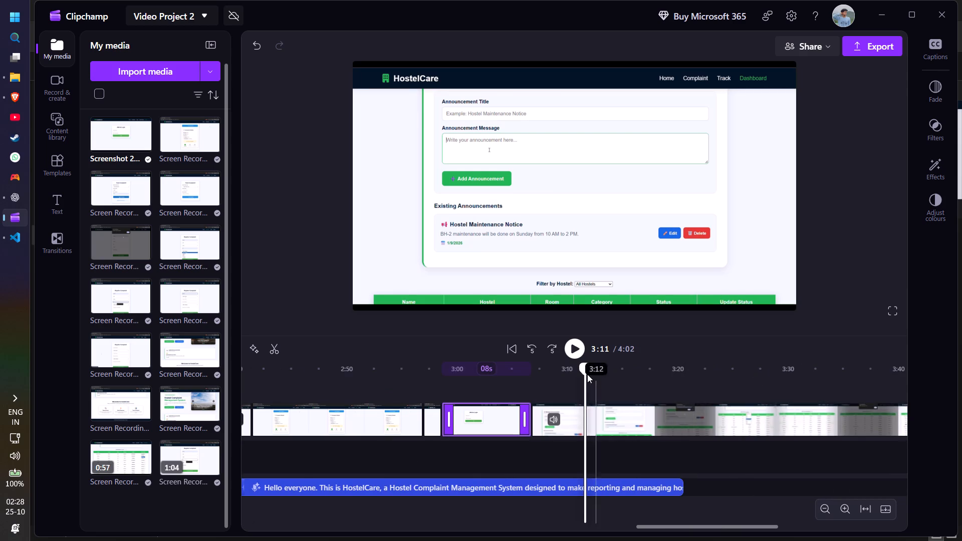
pyautogui.moveTo(585, 370); pyautogui.dragTo(534, 379)
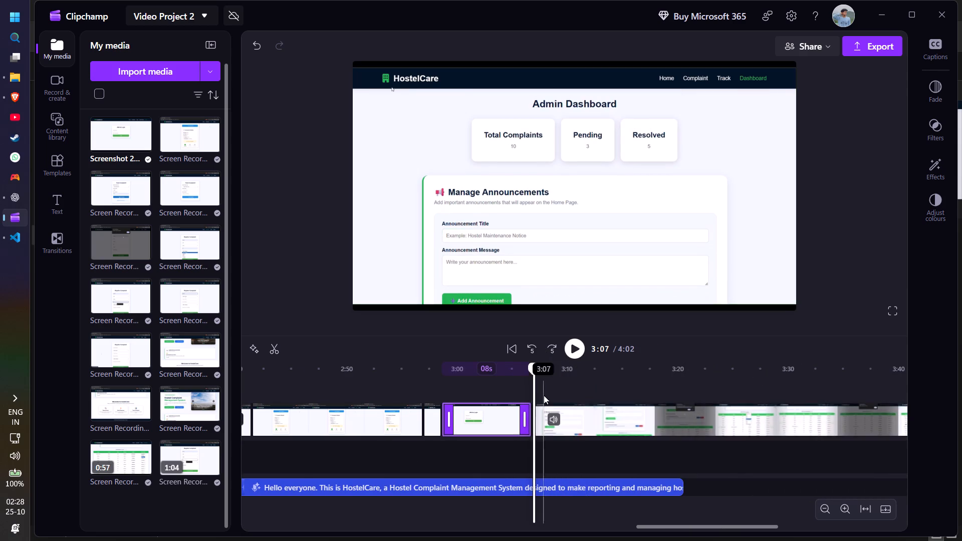
pyautogui.rightClick(550, 426)
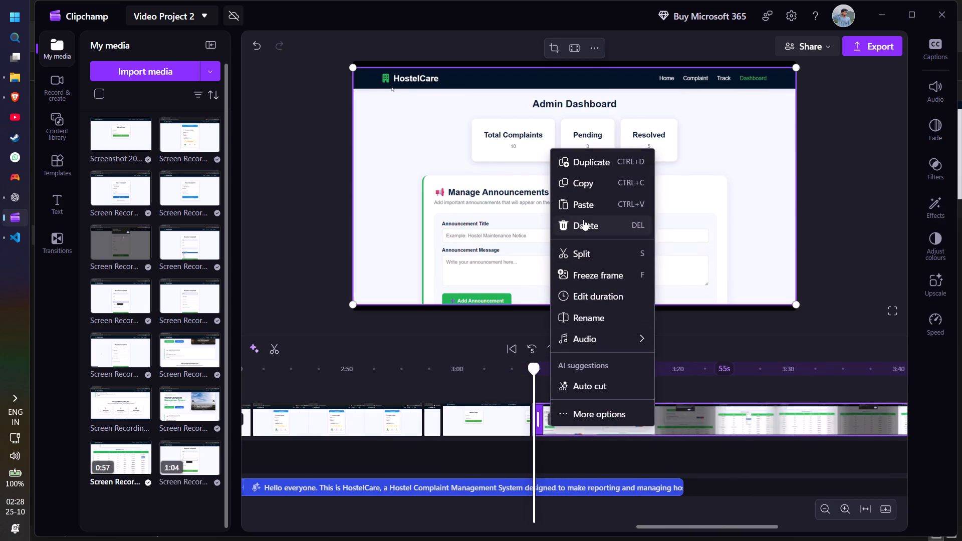
pyautogui.click(591, 272)
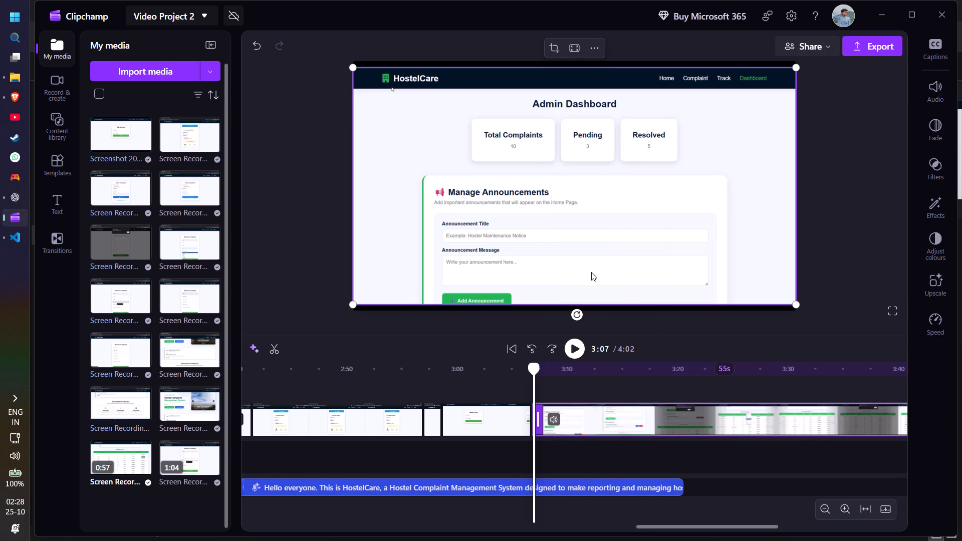
# Extend the end of the Admin Dashboard freeze frame to about 3 s and check its playback.
pyautogui.click(575, 357)
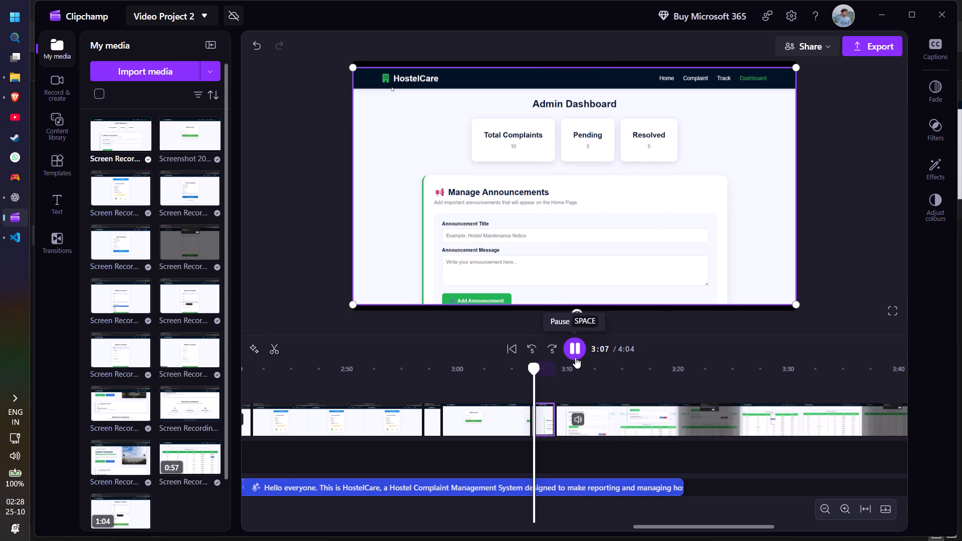
pyautogui.click(575, 357)
pyautogui.moveTo(554, 418); pyautogui.dragTo(554, 418)
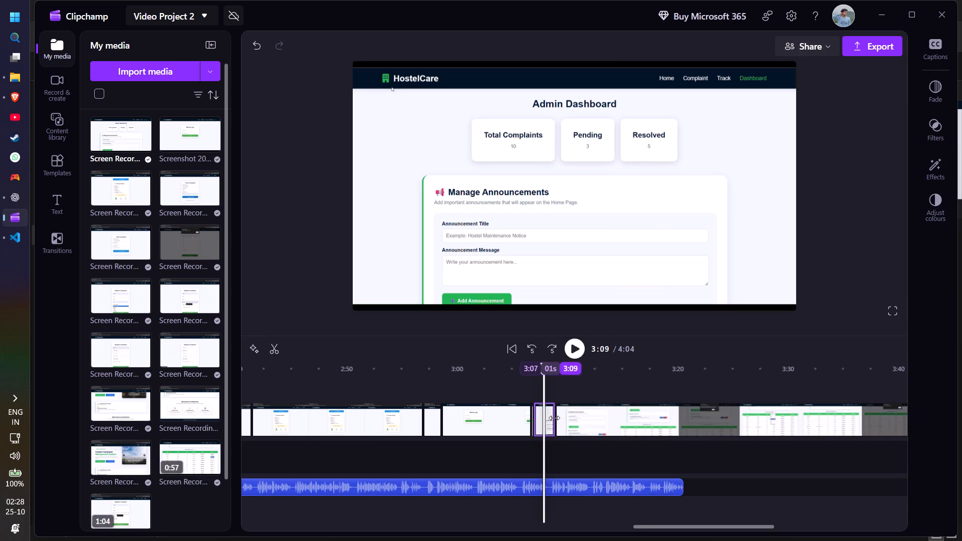
pyautogui.moveTo(554, 418); pyautogui.dragTo(569, 418)
pyautogui.click(572, 340)
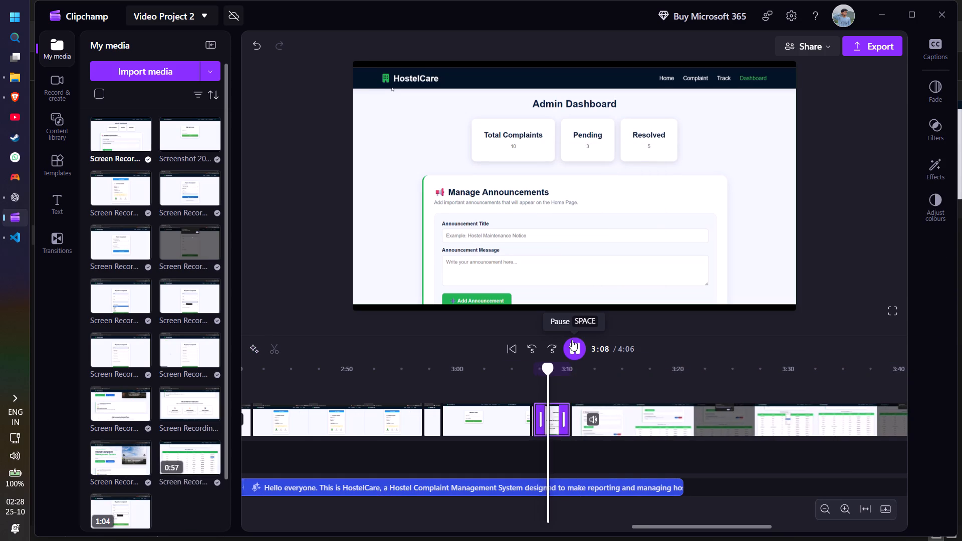
pyautogui.click(572, 340)
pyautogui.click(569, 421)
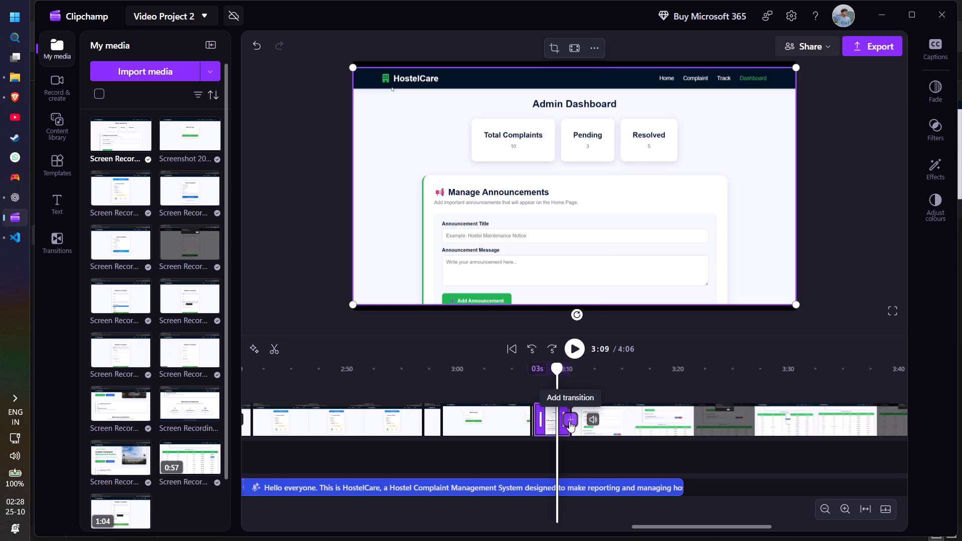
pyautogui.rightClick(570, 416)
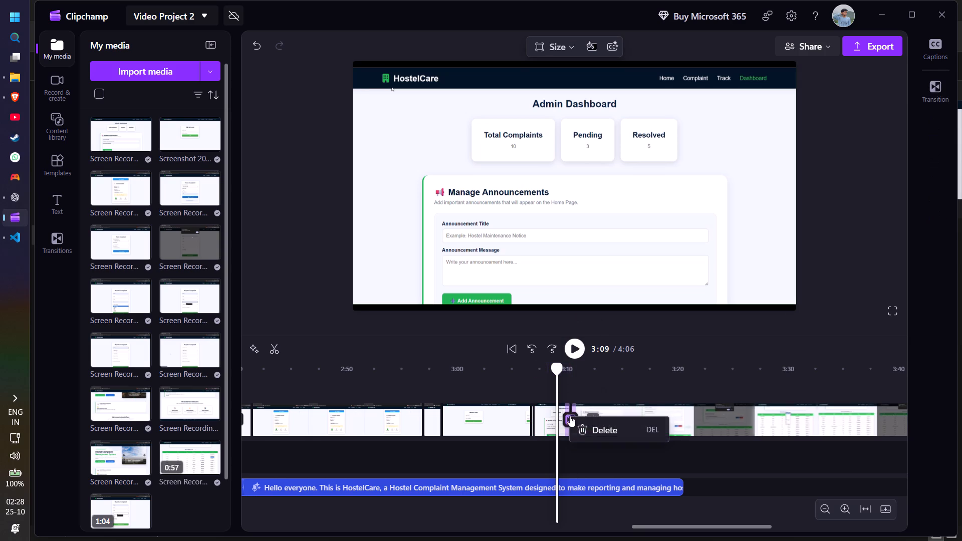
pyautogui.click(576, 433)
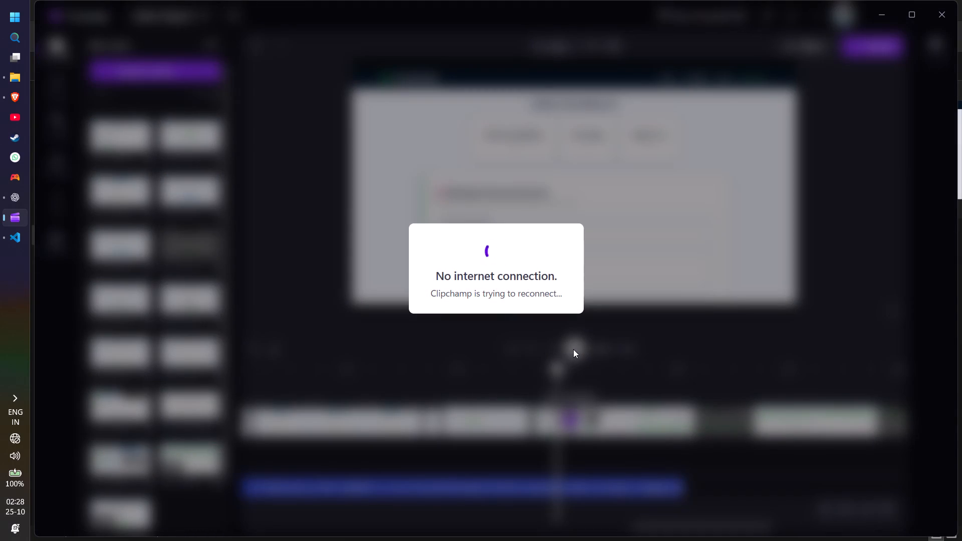
# Check the computer's internet connection in the system's quick settings.
pyautogui.click(19, 437)
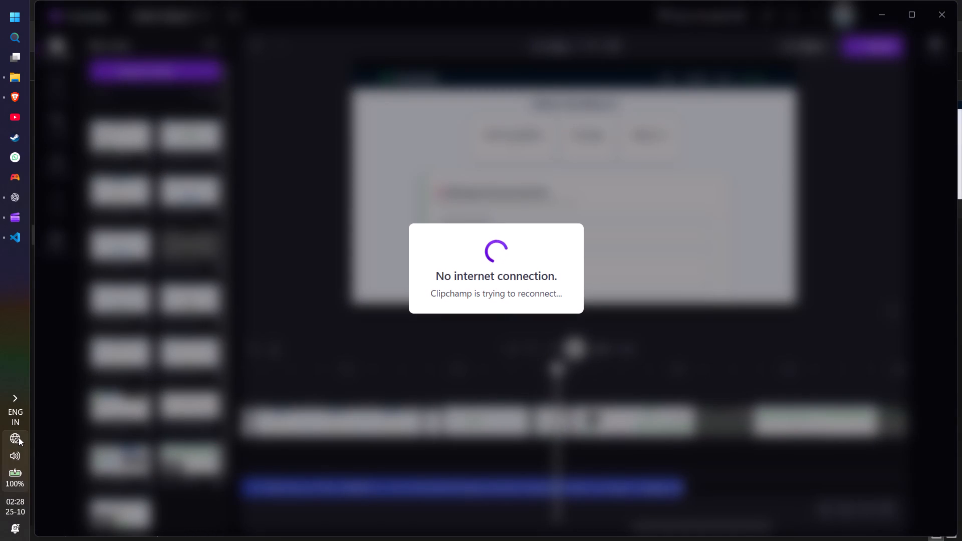
pyautogui.click(19, 447)
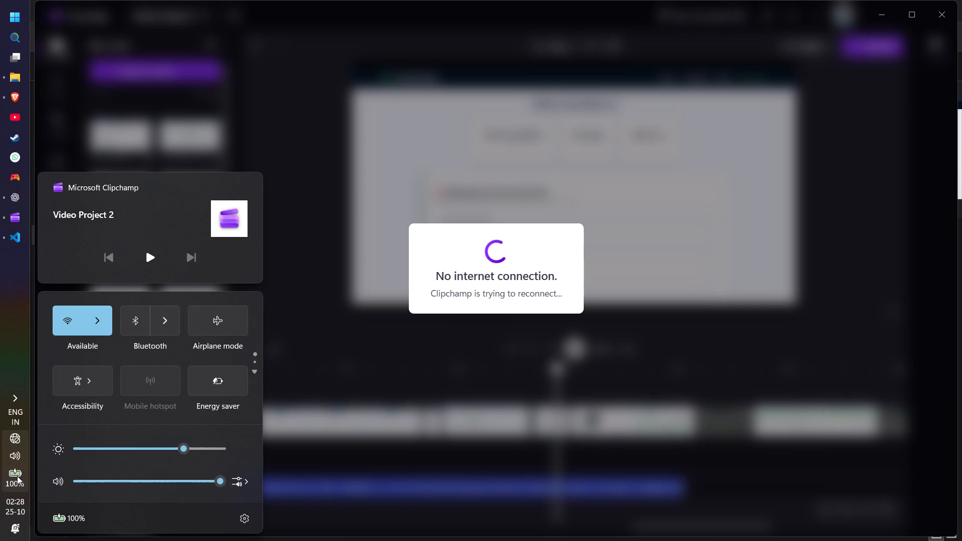
pyautogui.click(20, 439)
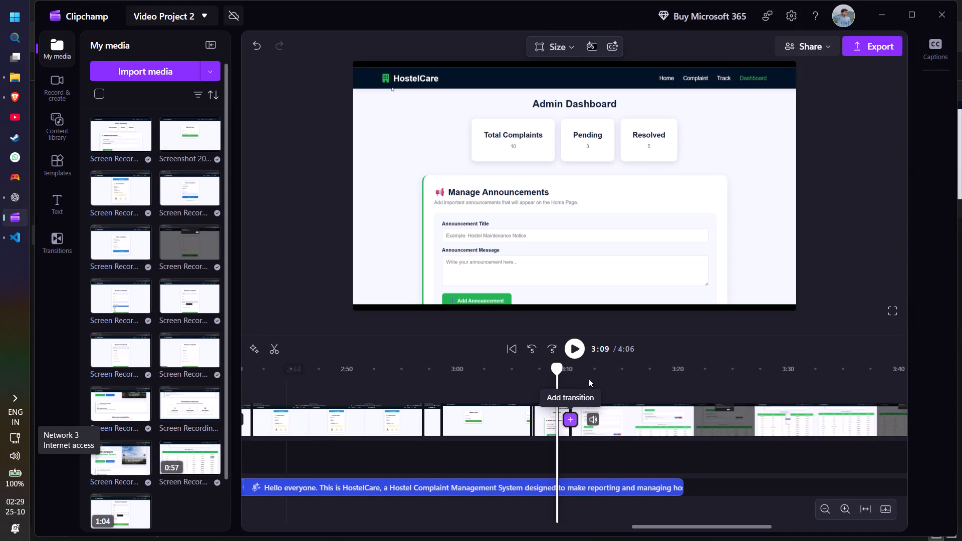
# Extend the Admin Dashboard freeze frame in stages to about 7 s, checking playback after each adjustment.
pyautogui.click(575, 349)
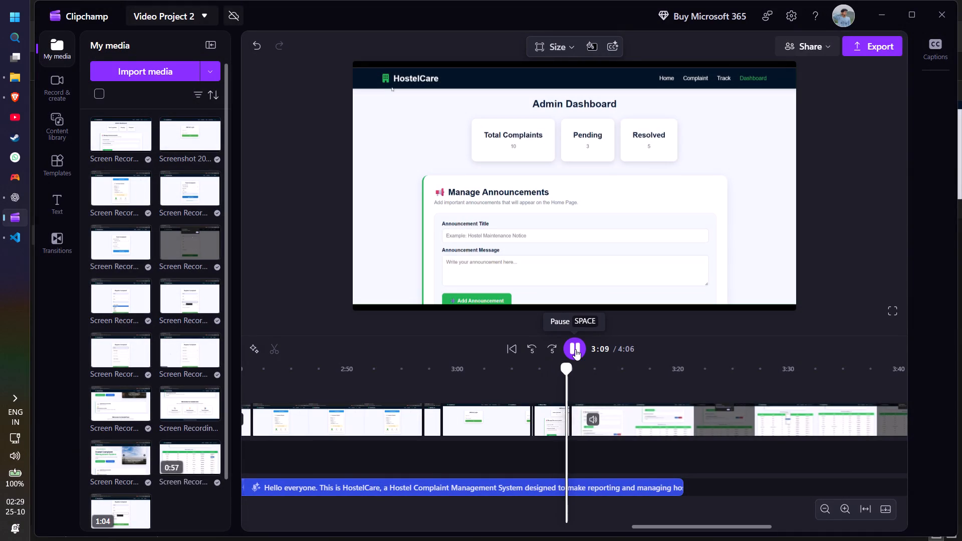
pyautogui.click(575, 349)
pyautogui.moveTo(569, 371); pyautogui.dragTo(560, 372)
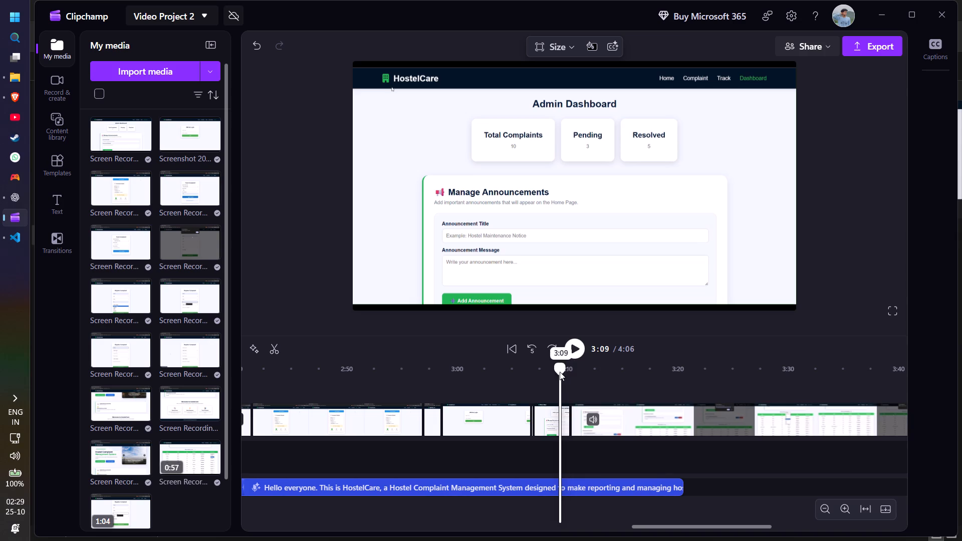
pyautogui.moveTo(562, 419); pyautogui.dragTo(585, 419)
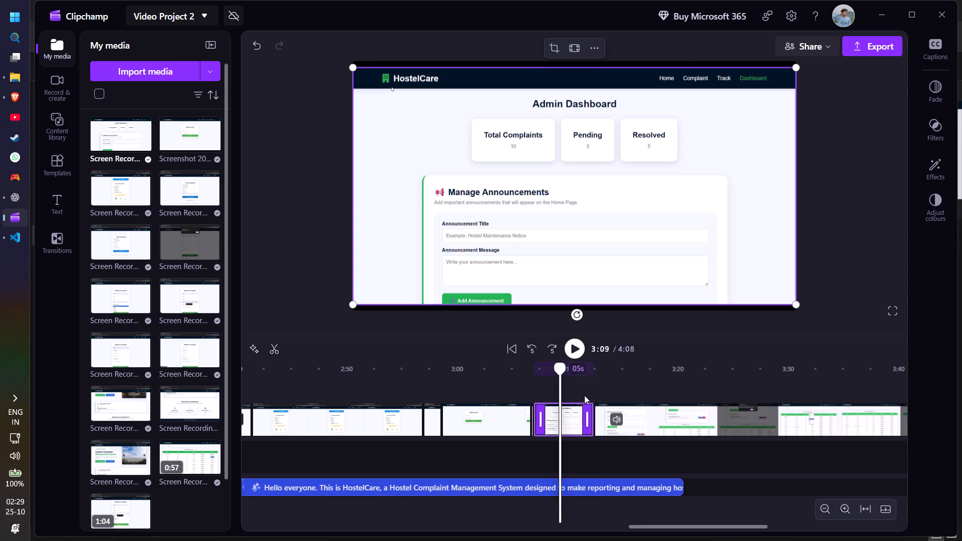
pyautogui.click(576, 345)
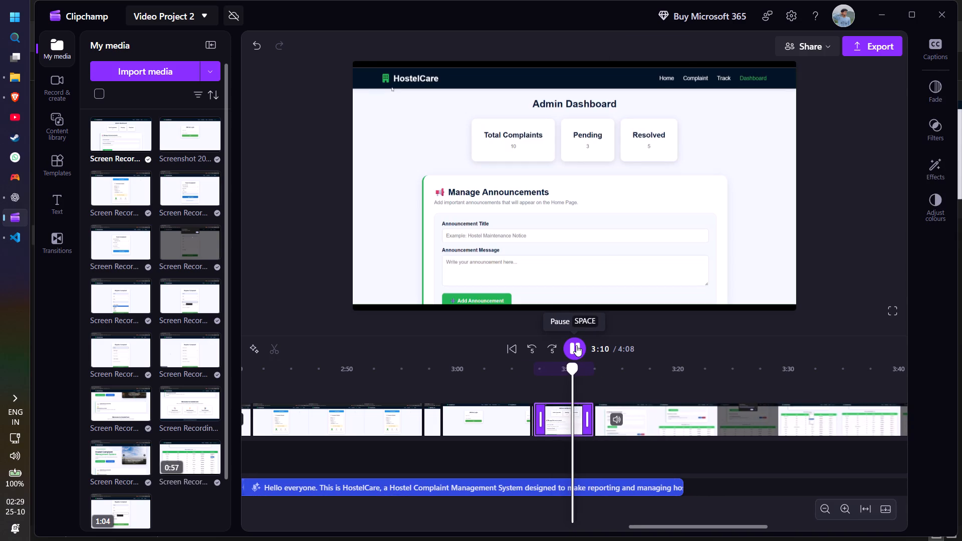
pyautogui.click(576, 345)
pyautogui.doubleClick(576, 345)
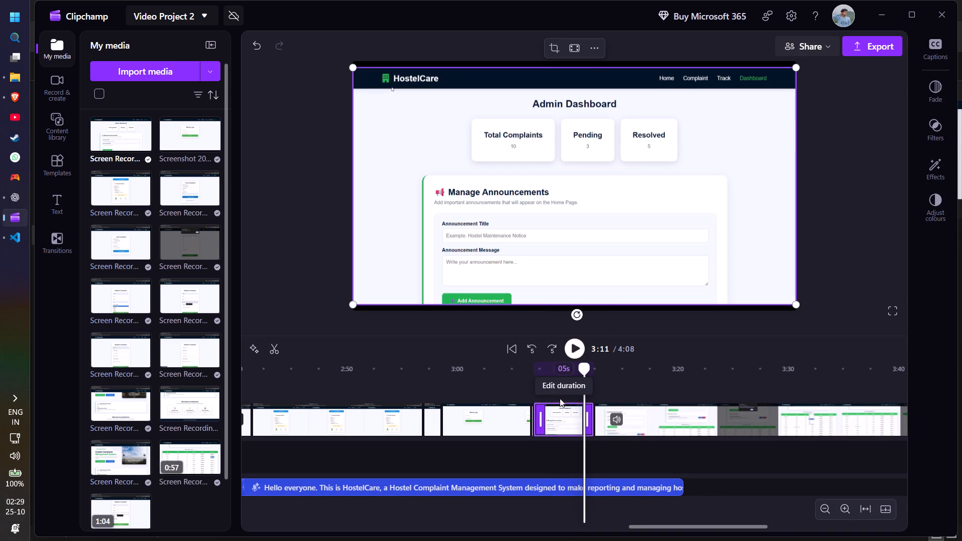
pyautogui.moveTo(591, 420); pyautogui.dragTo(609, 420)
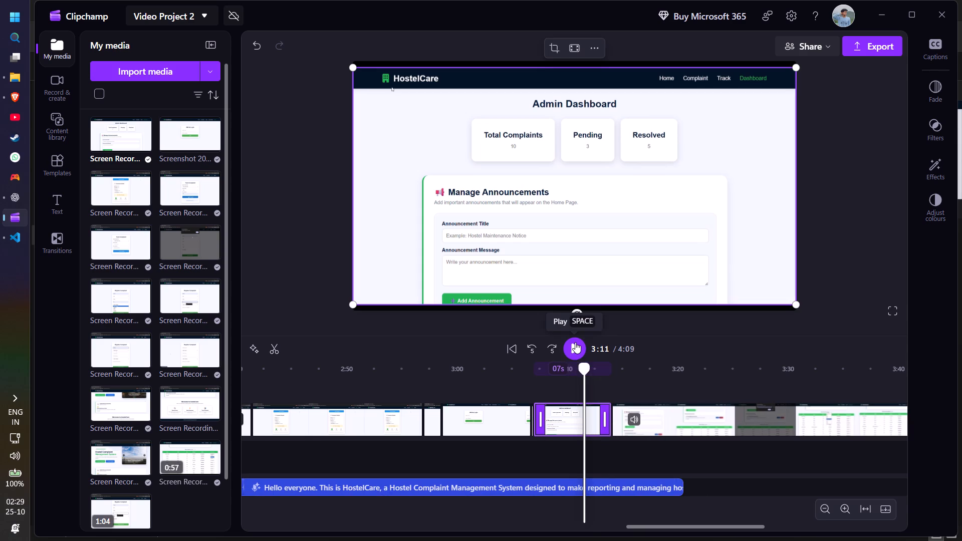
pyautogui.click(575, 342)
pyautogui.doubleClick(575, 342)
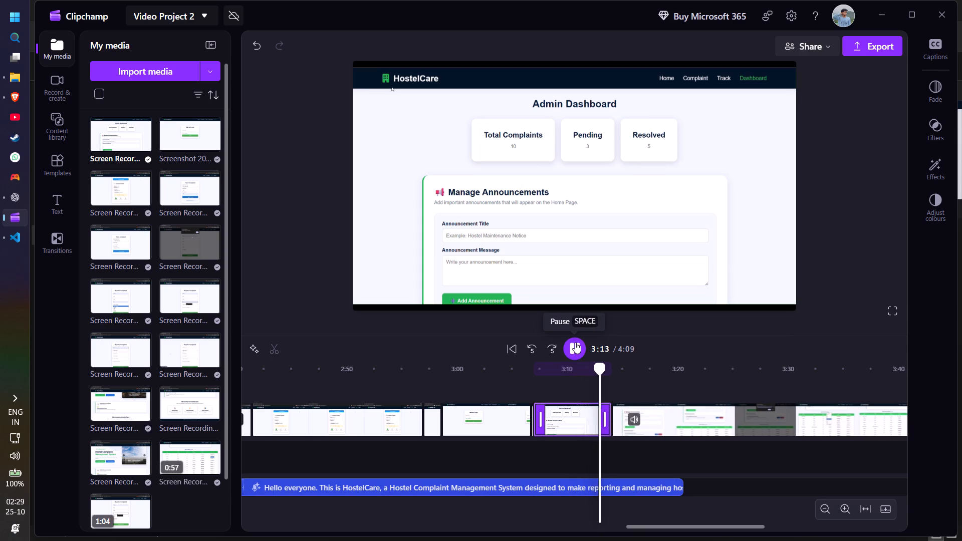
pyautogui.click(575, 342)
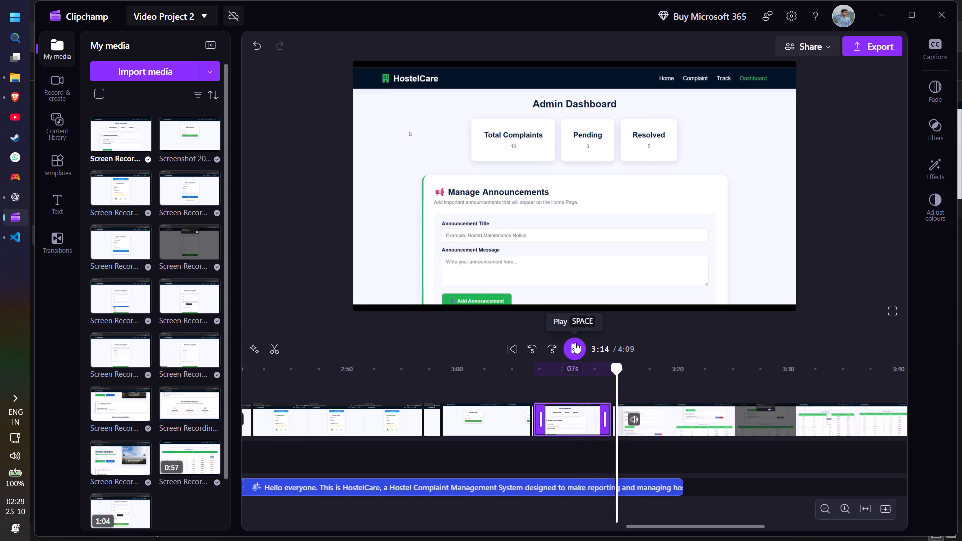
# Add a new text-to-speech clip at about 3:12, over the end of the Admin Dashboard freeze frame.
pyautogui.moveTo(614, 368); pyautogui.dragTo(597, 369)
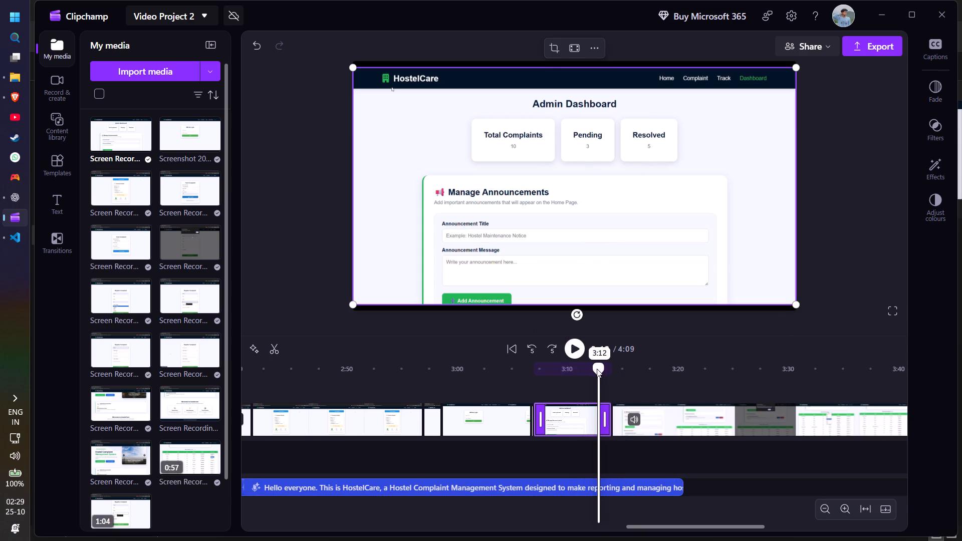
pyautogui.moveTo(597, 369); pyautogui.dragTo(596, 369)
pyautogui.click(619, 482)
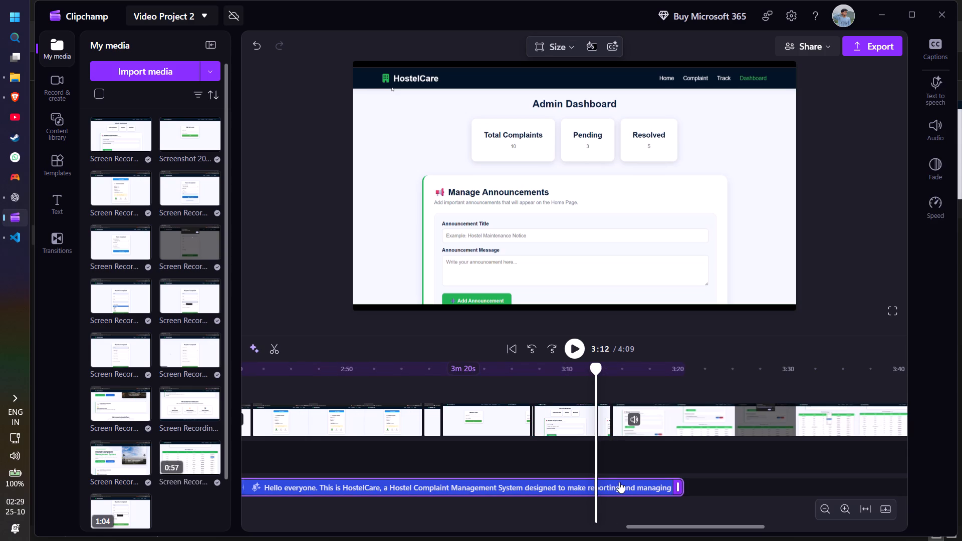
pyautogui.click(619, 482)
pyautogui.rightClick(619, 482)
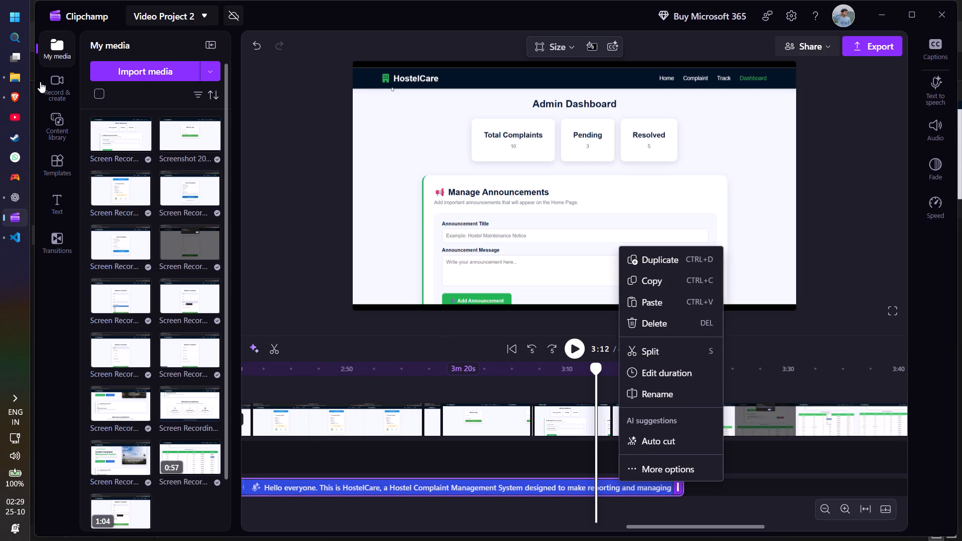
pyautogui.click(54, 87)
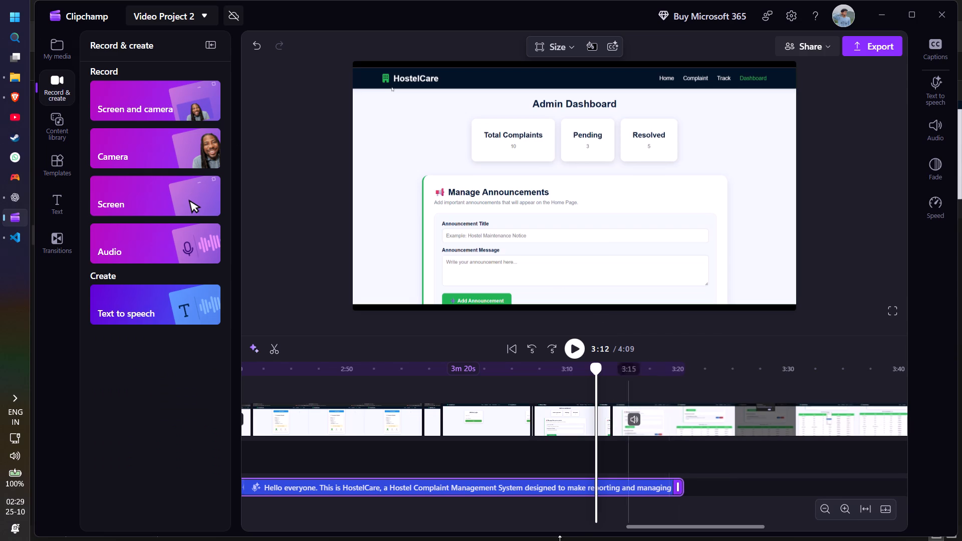
pyautogui.click(168, 301)
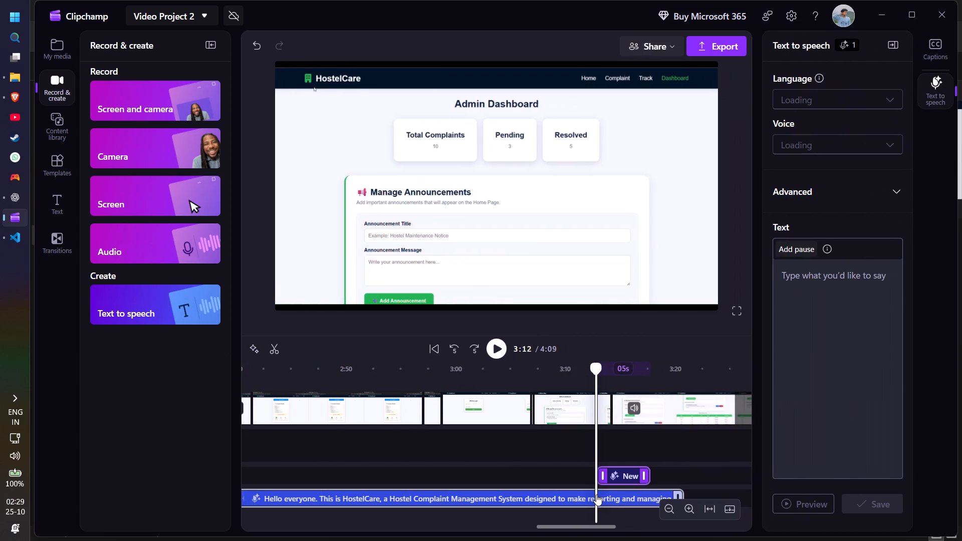
# Delete the closing paragraph beginning "This completes Part One" from the first narration clip's script and save the text-to-speech changes.
pyautogui.click(542, 491)
pyautogui.scroll(-20, 810, 462)
pyautogui.scroll(-14, 810, 462)
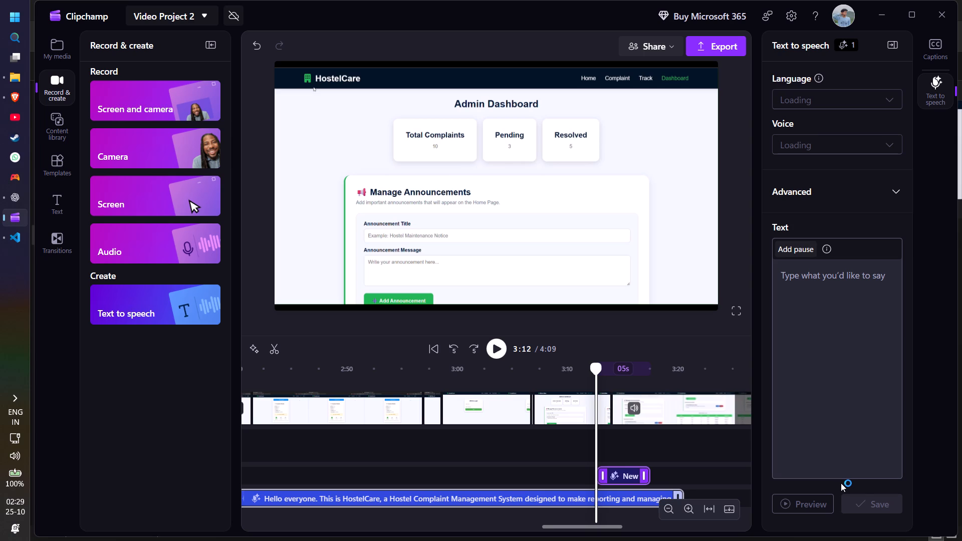
pyautogui.click(840, 482)
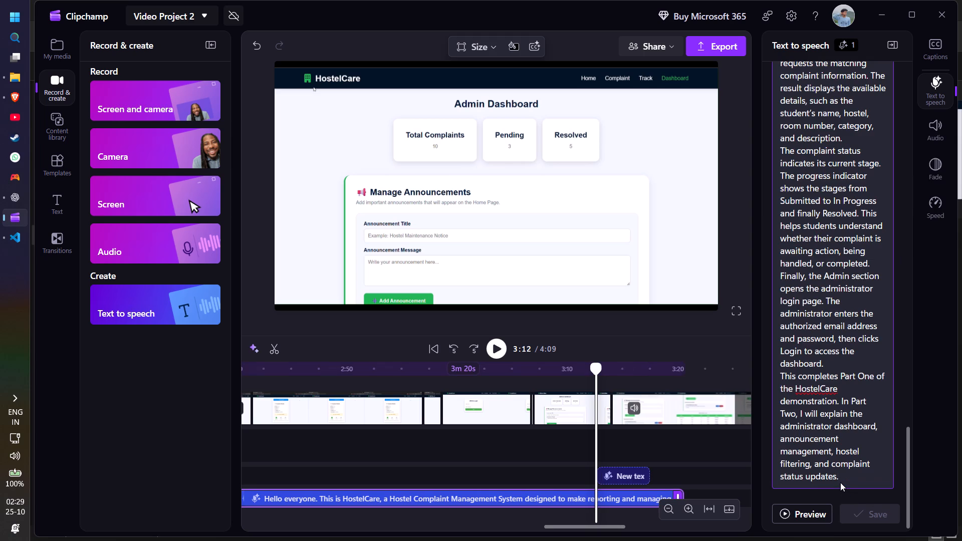
pyautogui.click(843, 475)
pyautogui.press('BackSpace')
pyautogui.press('BackSpace')
pyautogui.press('BackSpace')
pyautogui.press('BackSpace')
pyautogui.press('BackSpace')
pyautogui.press('BackSpace')
pyautogui.press('BackSpace')
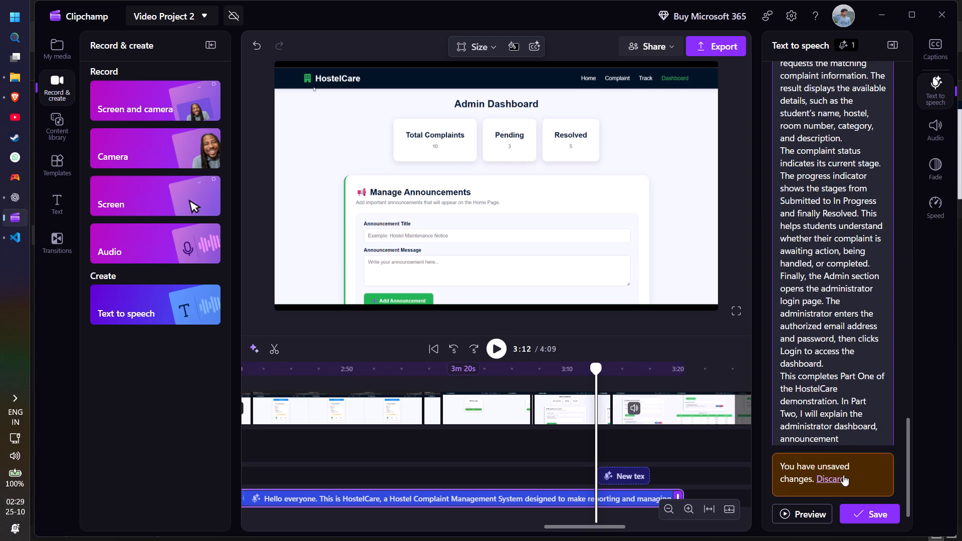
pyautogui.press('BackSpace')
pyautogui.press('BackSpace')
pyautogui.click(848, 434)
pyautogui.scroll(-7, 848, 434)
pyautogui.click(806, 424)
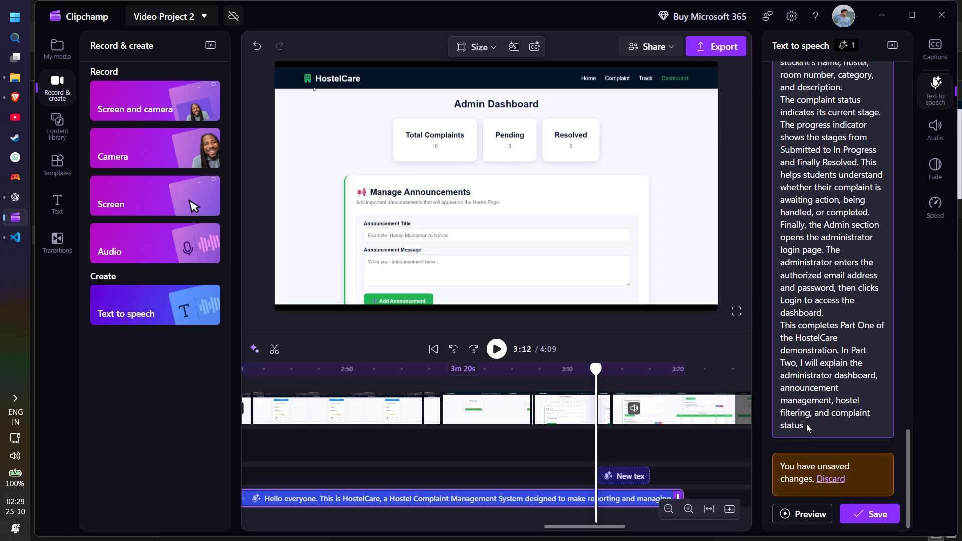
pyautogui.press('BackSpace')
pyautogui.press('BackSpace')
pyautogui.press('BackSpace')
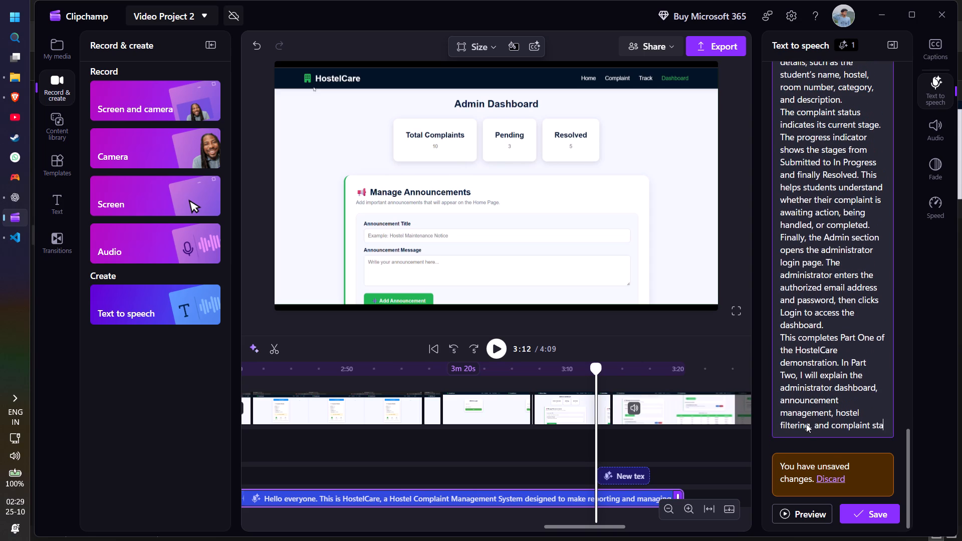
pyautogui.press('BackSpace')
pyautogui.press('BackSpace')
pyautogui.press('BackSpace')
pyautogui.press('BackSpace')
pyautogui.press('BackSpace')
pyautogui.press('BackSpace')
pyautogui.press('BackSpace')
pyautogui.press('BackSpace')
pyautogui.press('BackSpace')
pyautogui.press('BackSpace')
pyautogui.press('BackSpace')
pyautogui.press('BackSpace')
pyautogui.press('BackSpace')
pyautogui.press('BackSpace')
pyautogui.press('BackSpace')
pyautogui.press('BackSpace')
pyautogui.press('BackSpace')
pyautogui.press('BackSpace')
pyautogui.press('BackSpace')
pyautogui.press('BackSpace')
pyautogui.press('BackSpace')
pyautogui.press('BackSpace')
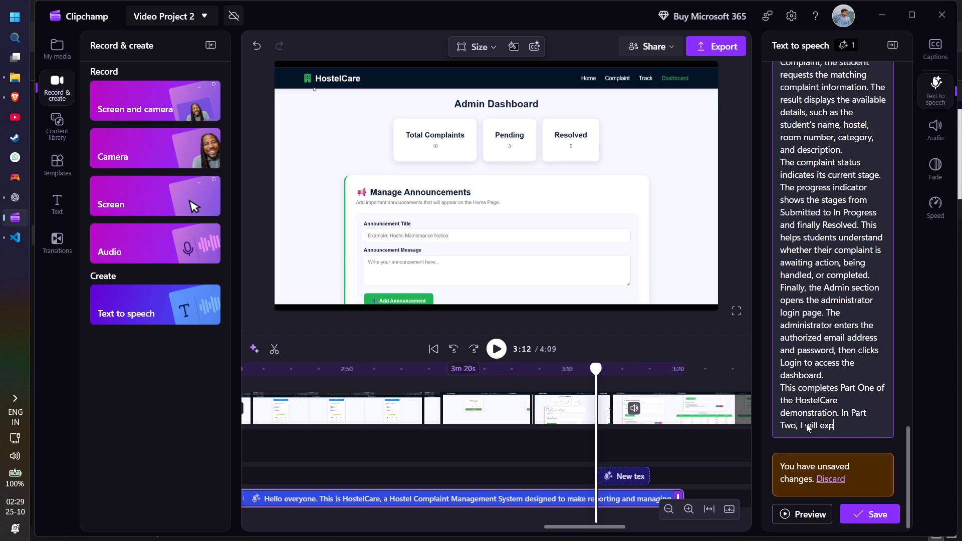
pyautogui.press('BackSpace')
pyautogui.press('BackSpace')
pyautogui.press('BackSpace')
pyautogui.press('BackSpace')
pyautogui.press('BackSpace')
pyautogui.press('BackSpace')
pyautogui.press('BackSpace')
pyautogui.press('BackSpace')
pyautogui.press('BackSpace')
pyautogui.press('BackSpace')
pyautogui.press('BackSpace')
pyautogui.press('BackSpace')
pyautogui.press('BackSpace')
pyautogui.press('BackSpace')
pyautogui.press('BackSpace')
pyautogui.press('BackSpace')
pyautogui.press('BackSpace')
pyautogui.press('BackSpace')
pyautogui.press('BackSpace')
pyautogui.press('BackSpace')
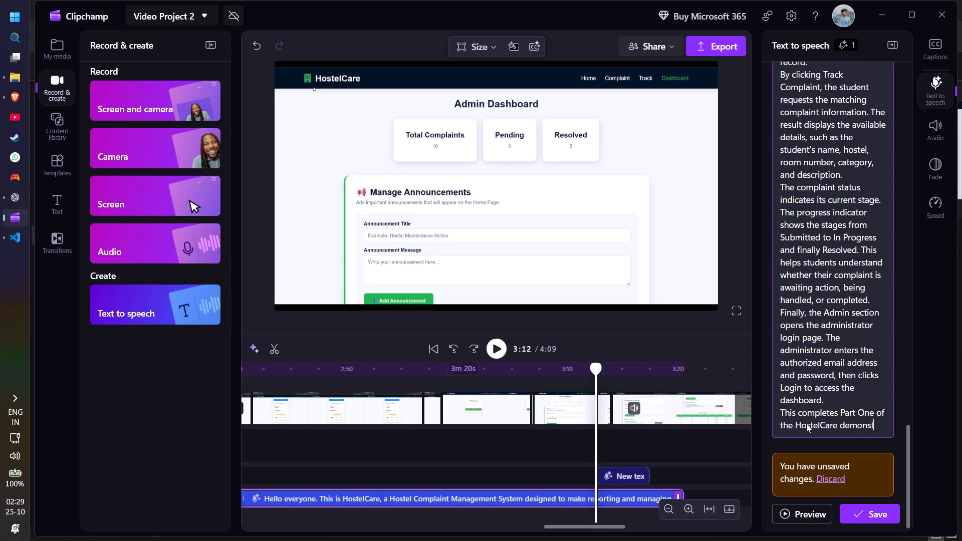
pyautogui.press('BackSpace')
pyautogui.press('BackSpace')
pyautogui.press('BackSpace')
pyautogui.press('BackSpace')
pyautogui.press('BackSpace')
pyautogui.press('BackSpace')
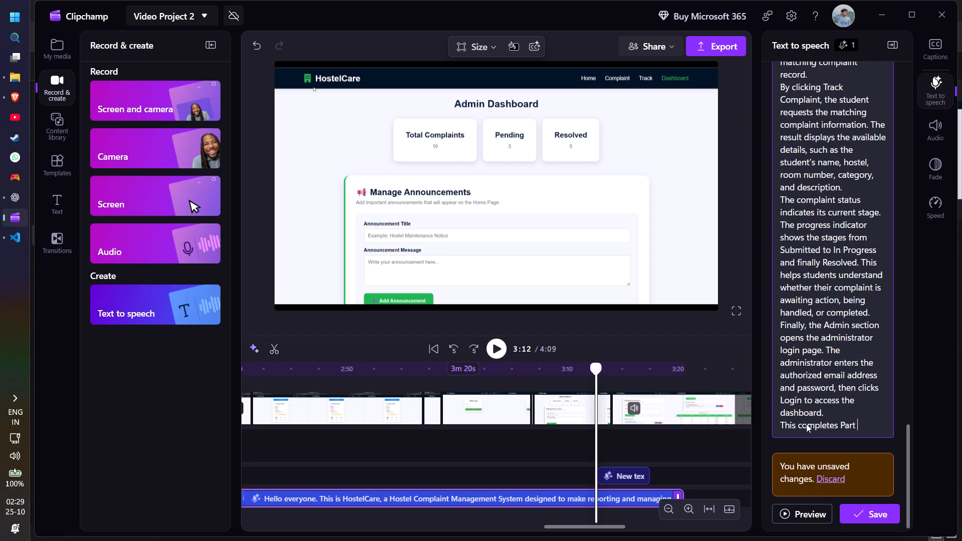
pyautogui.press('BackSpace')
pyautogui.press('BackSpace')
pyautogui.press('BackSpace')
pyautogui.press('BackSpace')
pyautogui.press('BackSpace')
pyautogui.press('BackSpace')
pyautogui.press('BackSpace')
pyautogui.press('BackSpace')
pyautogui.press('BackSpace')
pyautogui.press('BackSpace')
pyautogui.press('BackSpace')
pyautogui.press('BackSpace')
pyautogui.press('BackSpace')
pyautogui.press('BackSpace')
pyautogui.press('BackSpace')
pyautogui.press('BackSpace')
pyautogui.press('BackSpace')
pyautogui.press('BackSpace')
pyautogui.press('BackSpace')
pyautogui.press('BackSpace')
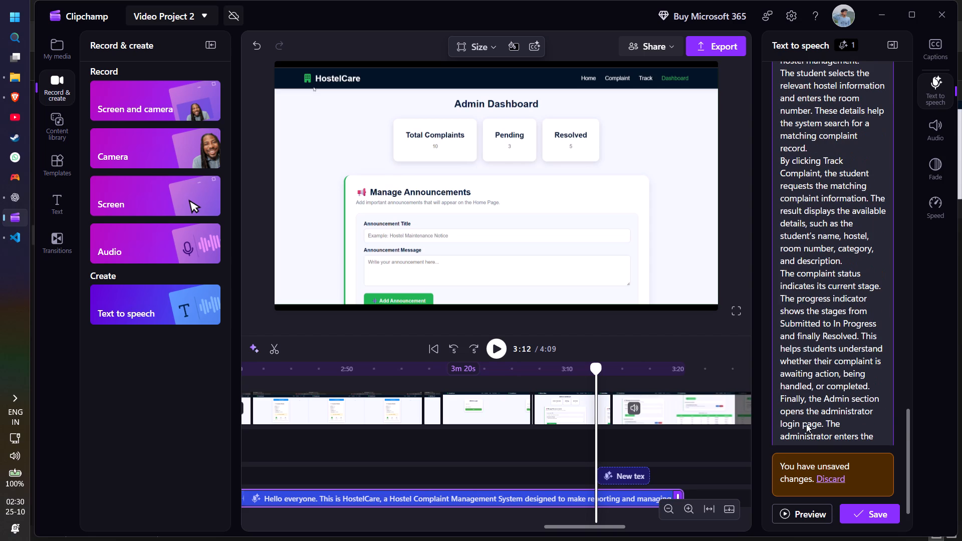
pyautogui.scroll(-3, 805, 423)
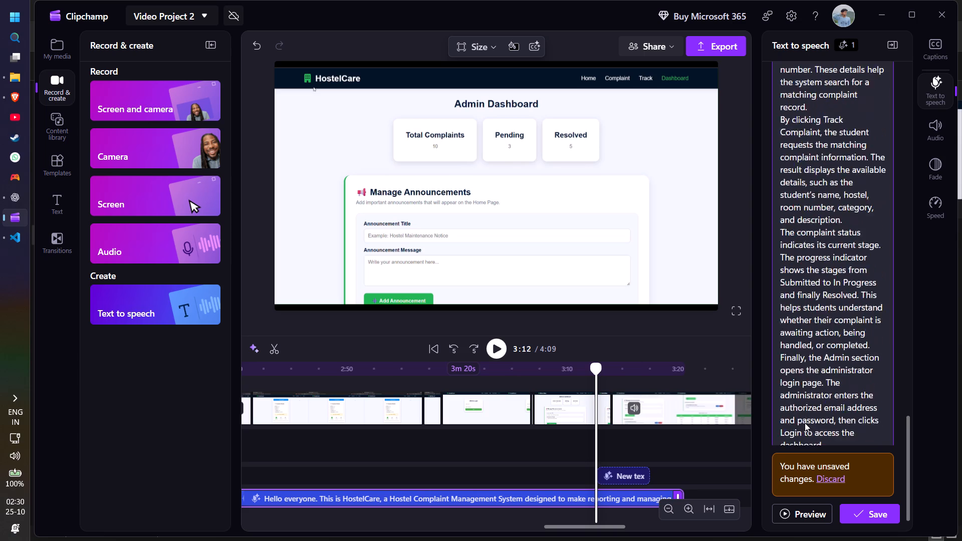
pyautogui.scroll(-1, 805, 423)
pyautogui.click(866, 509)
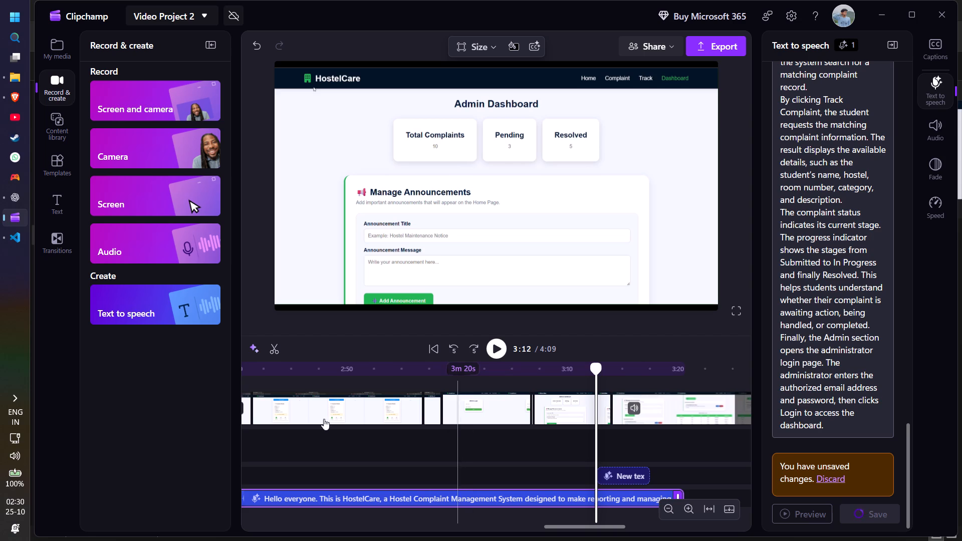
# Switch to Visual Studio Code and close its Hostel management window.
pyautogui.click(10, 234)
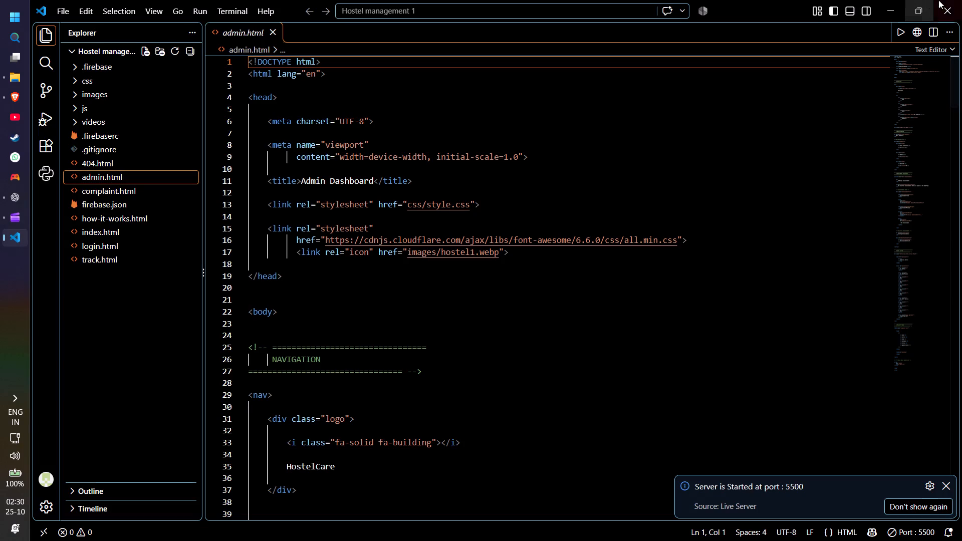
pyautogui.click(941, 5)
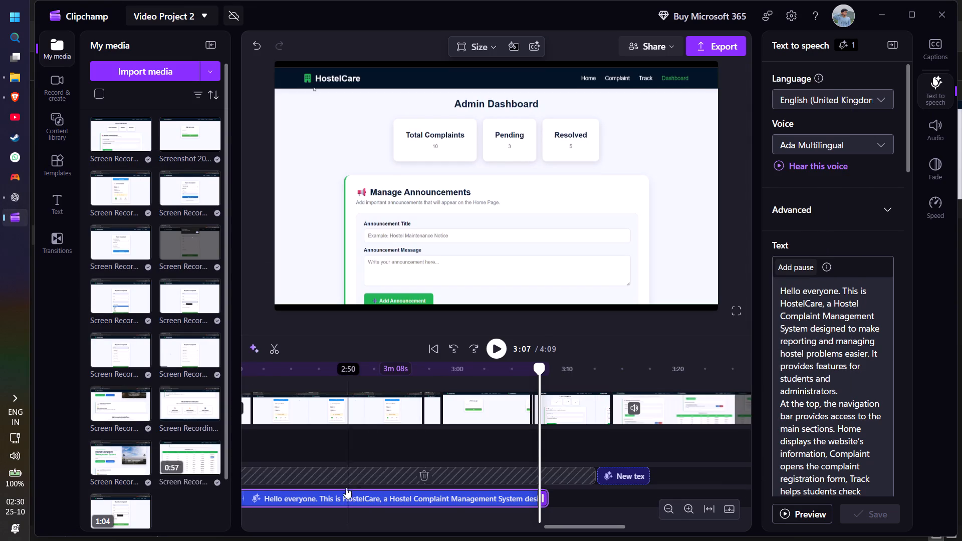
pyautogui.moveTo(341, 496); pyautogui.dragTo(339, 474)
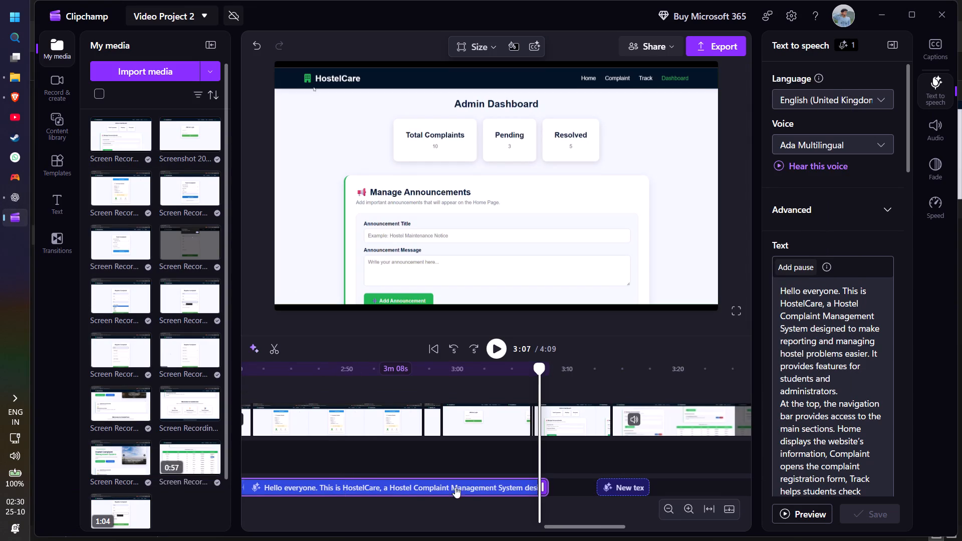
# Add a new text-to-speech clip at about 3:09, after the first narration, and paste the Part 2 script into it.
pyautogui.click(566, 506)
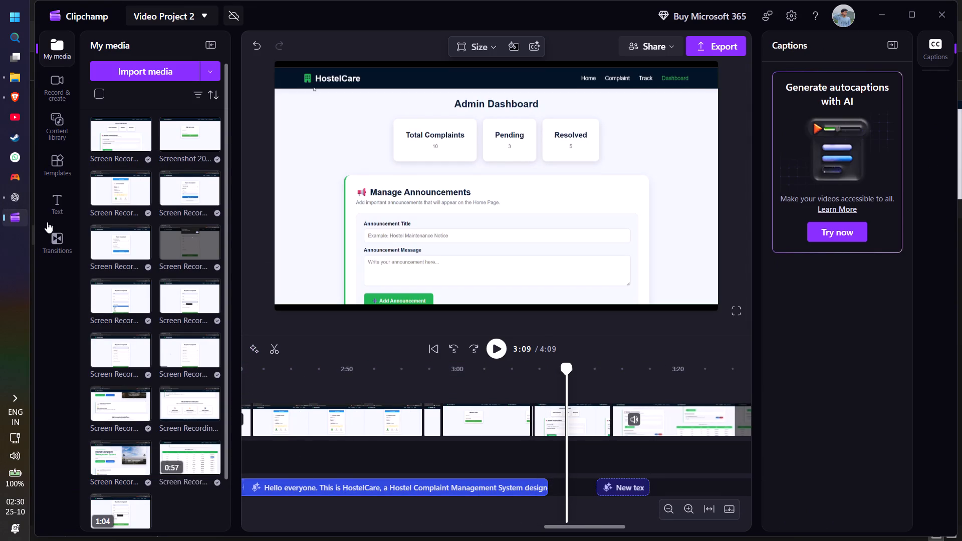
pyautogui.click(61, 85)
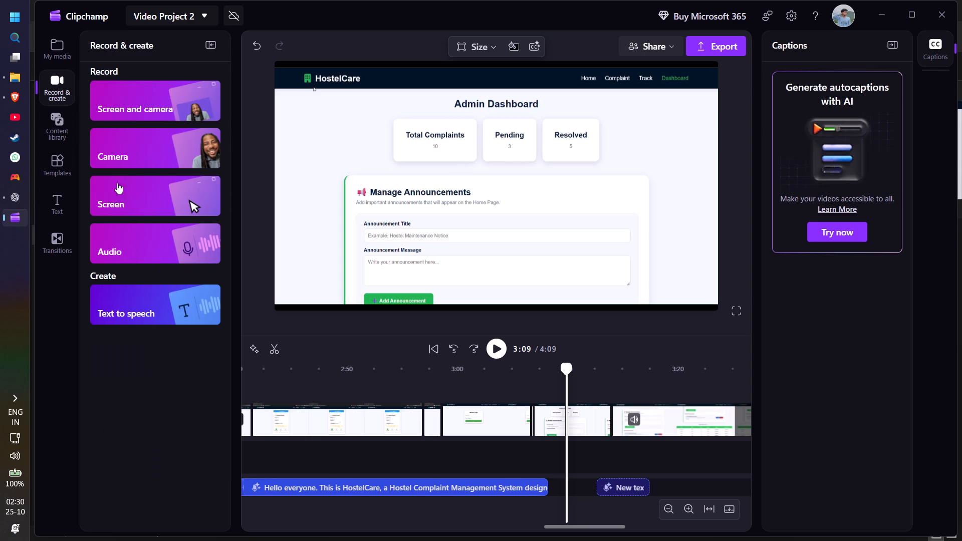
pyautogui.click(143, 299)
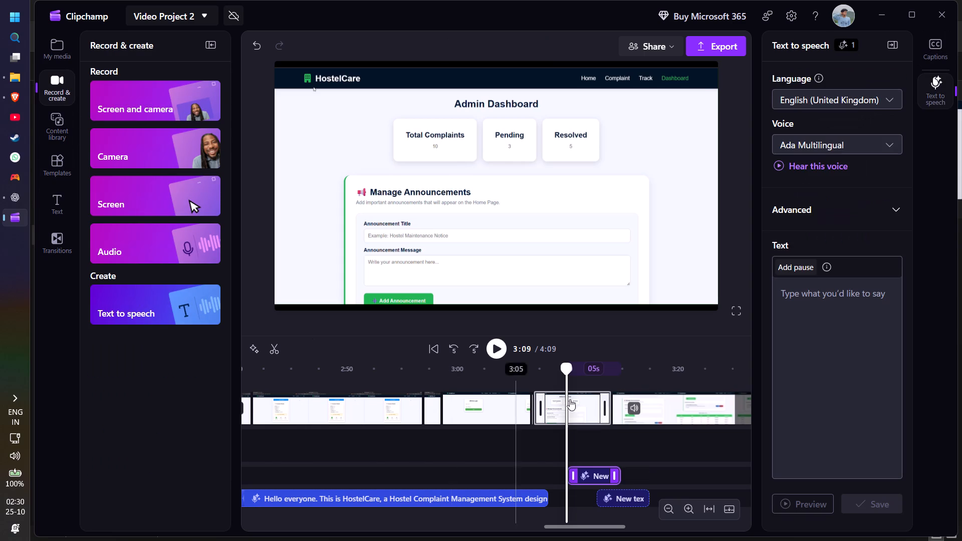
pyautogui.click(798, 315)
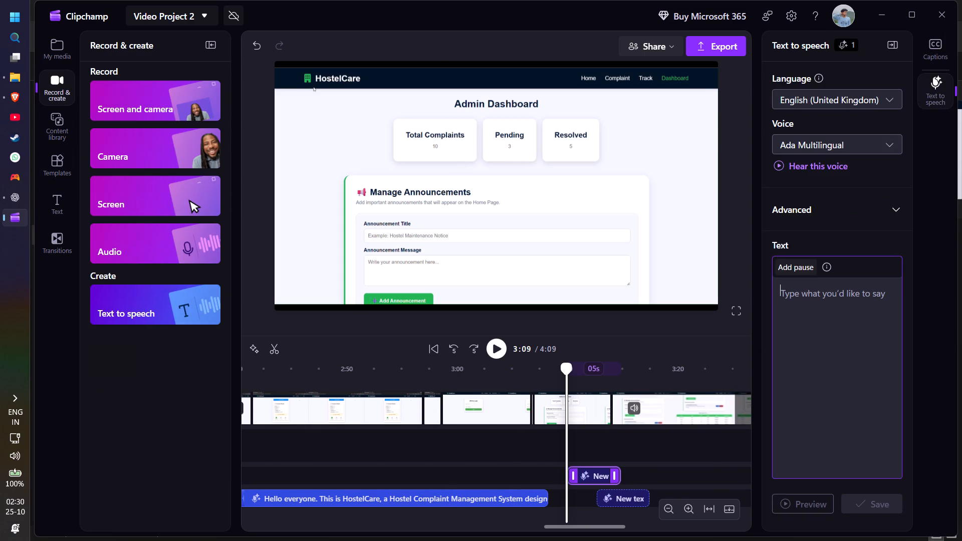
pyautogui.hotkey('ctrl', 'v')
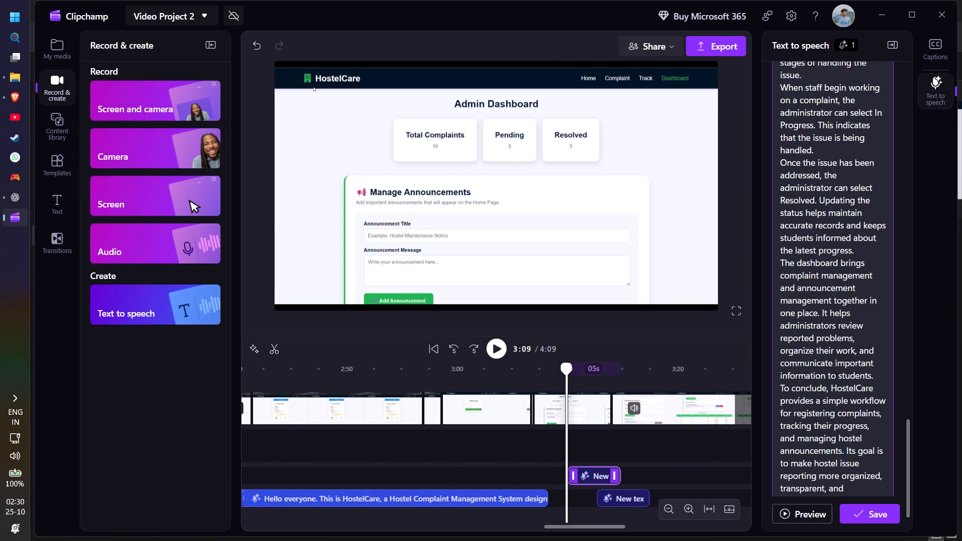
# Delete the "HostelCare Demo — Part 2" title and the welcome paragraph so the script starts at "This is the Admin Dashboard", and save it.
pyautogui.scroll(20, 845, 466)
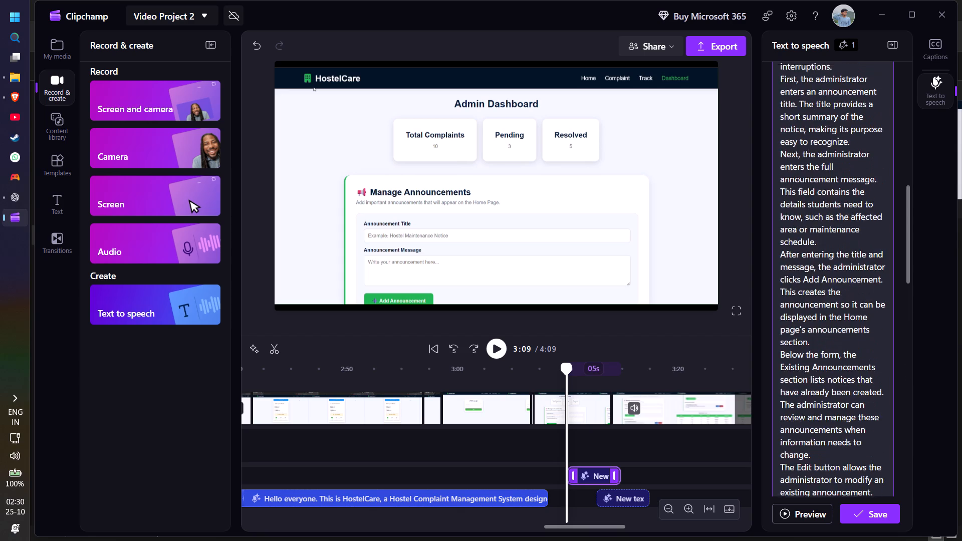
pyautogui.scroll(10, 845, 466)
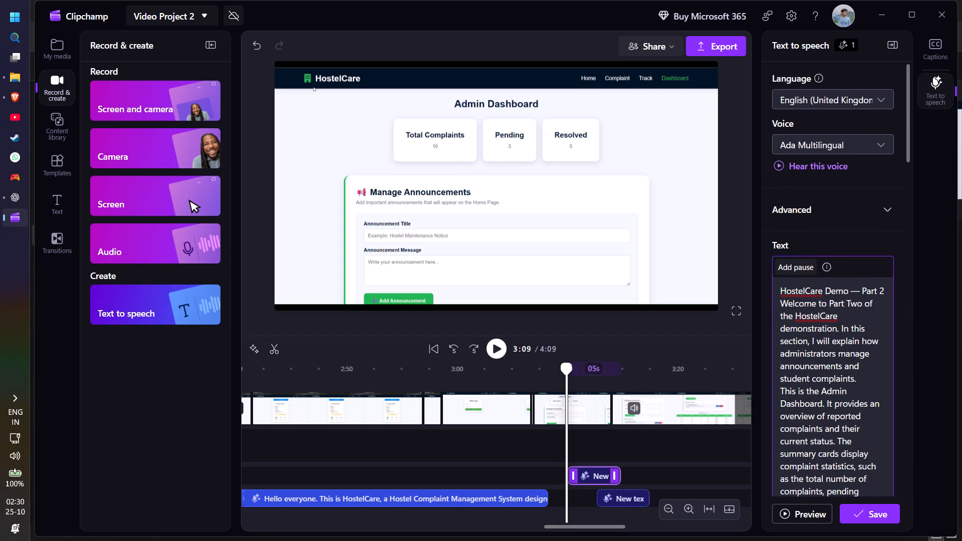
pyautogui.click(865, 375)
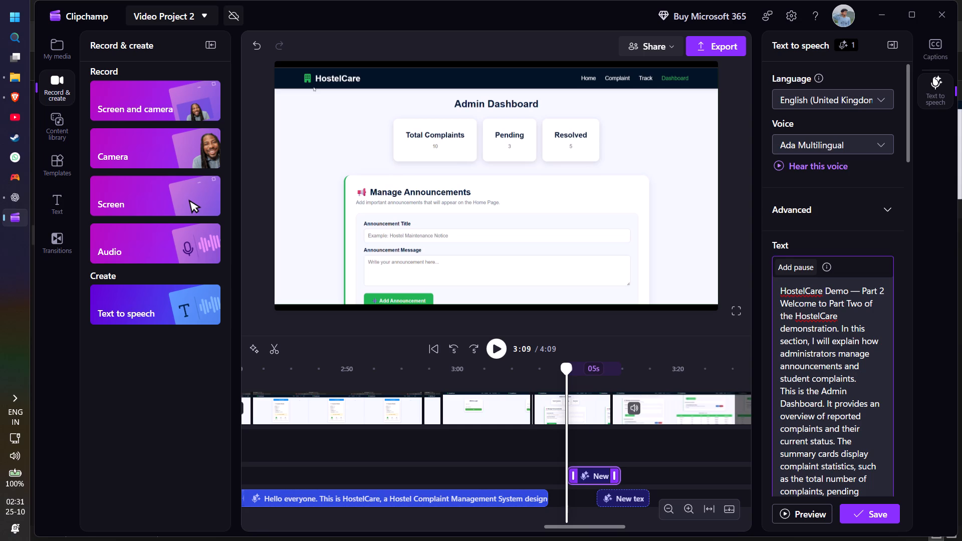
pyautogui.press('BackSpace')
pyautogui.press('BackSpace')
pyautogui.press('BackSpace')
pyautogui.press('BackSpace')
pyautogui.press('BackSpace')
pyautogui.press('BackSpace')
pyautogui.press('BackSpace')
pyautogui.press('BackSpace')
pyautogui.press('BackSpace')
pyautogui.press('BackSpace')
pyautogui.press('BackSpace')
pyautogui.press('BackSpace')
pyautogui.press('BackSpace')
pyautogui.press('BackSpace')
pyautogui.press('BackSpace')
pyautogui.press('BackSpace')
pyautogui.press('BackSpace')
pyautogui.press('BackSpace')
pyautogui.press('BackSpace')
pyautogui.press('BackSpace')
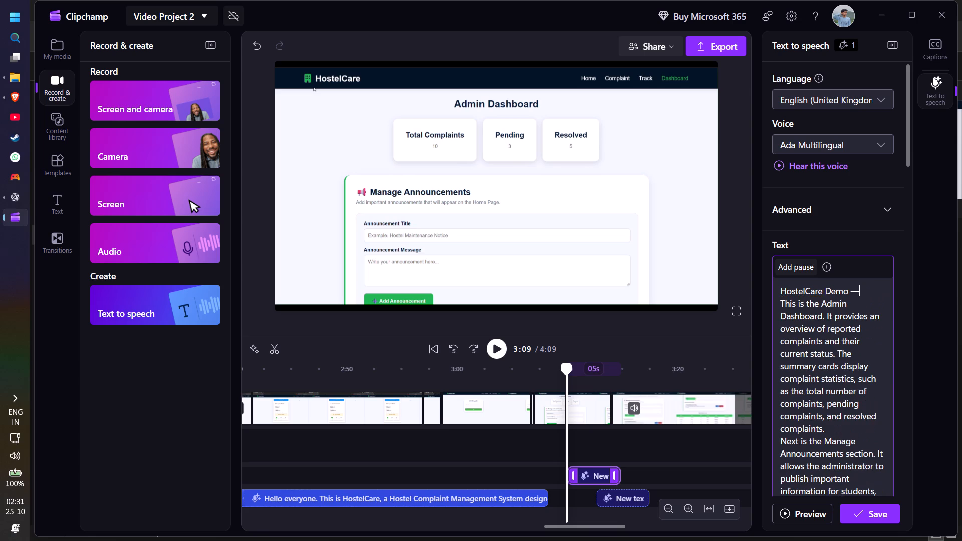
pyautogui.press('BackSpace')
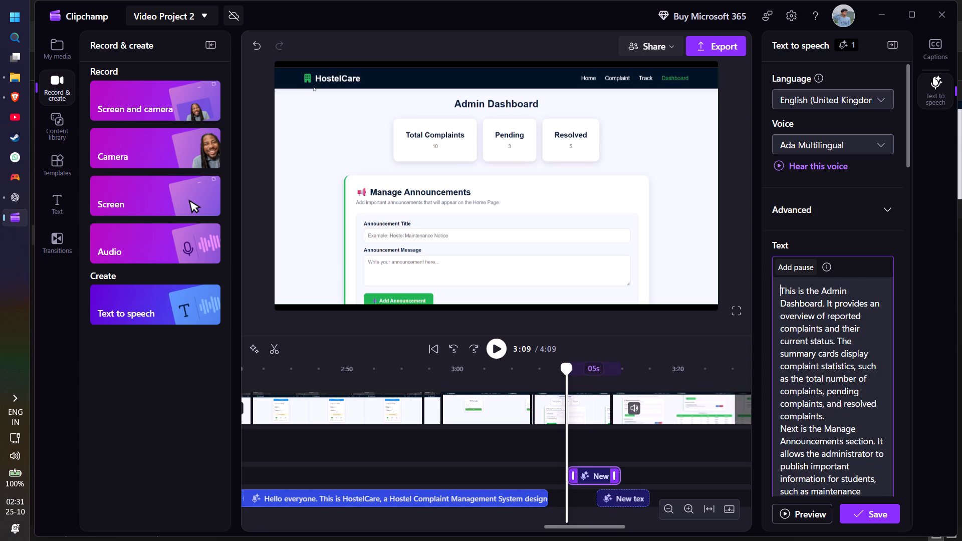
pyautogui.scroll(-9, 828, 416)
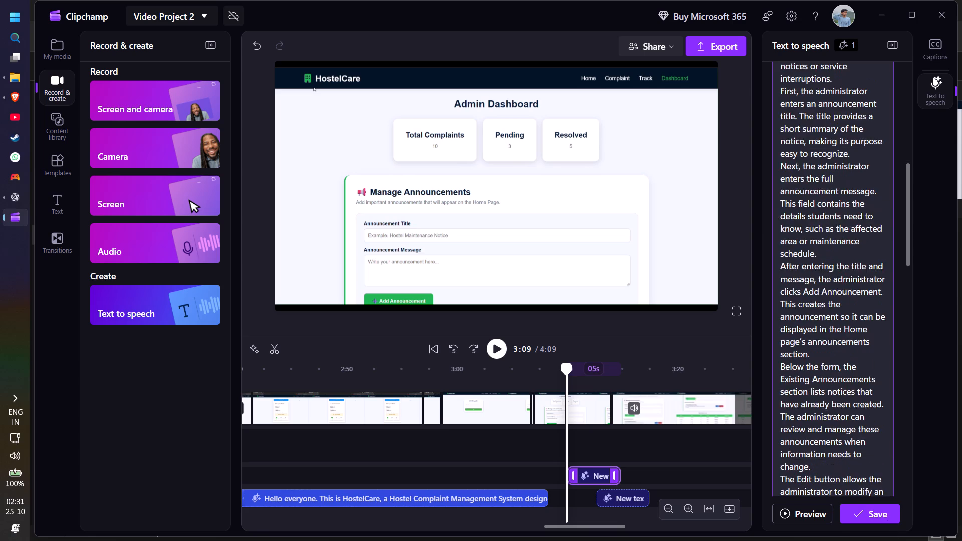
pyautogui.scroll(-20, 828, 416)
pyautogui.scroll(-5, 828, 416)
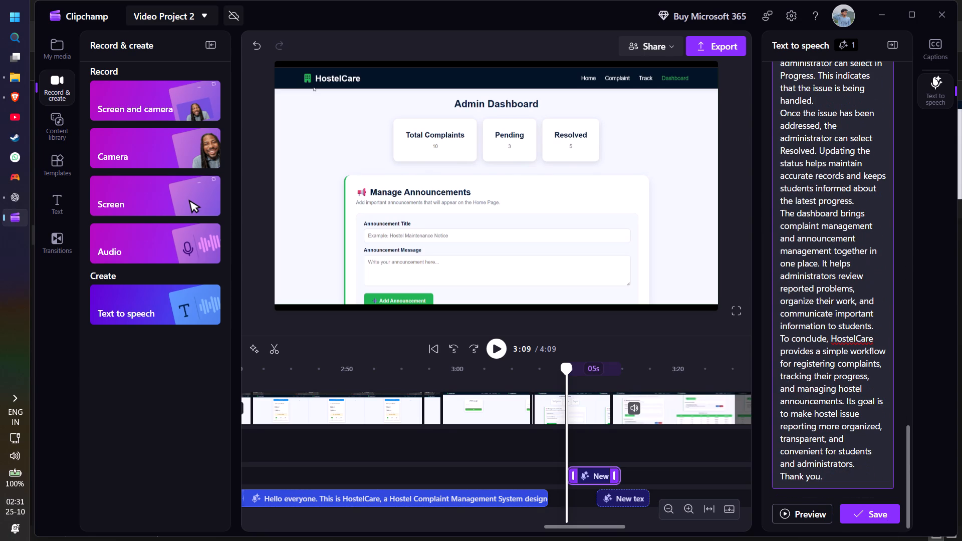
pyautogui.click(879, 518)
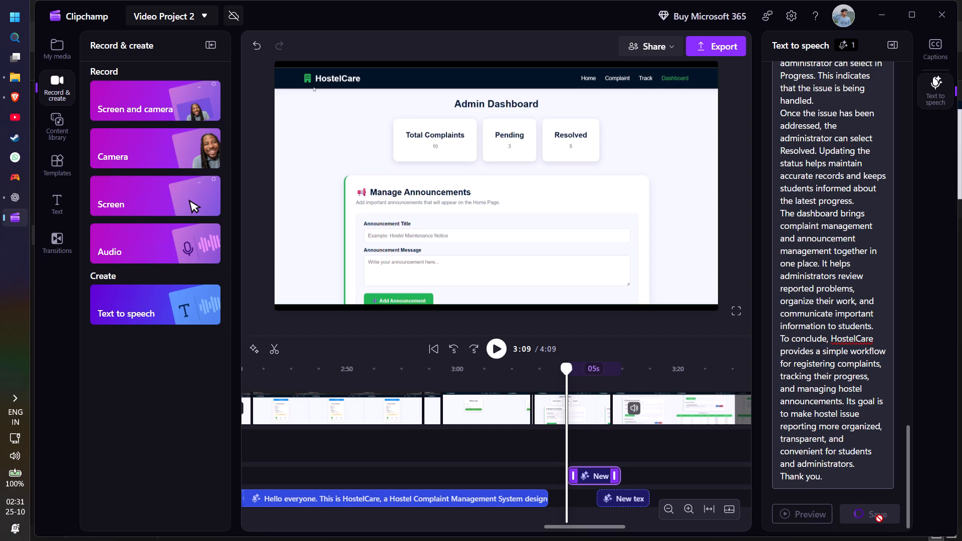
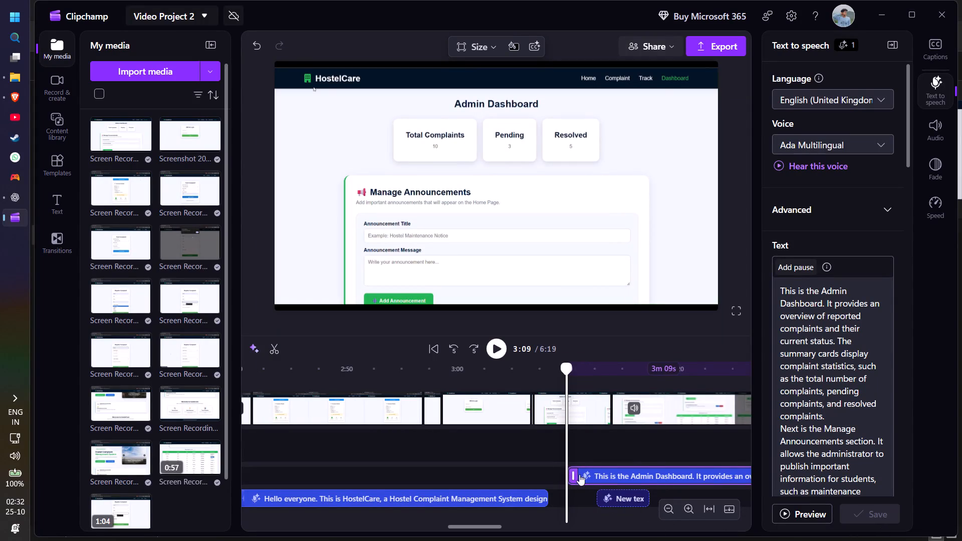
# Move the Part 2 narration clip to start at about 3:09, just after the first narration, and play back the join.
pyautogui.moveTo(597, 477); pyautogui.dragTo(579, 477)
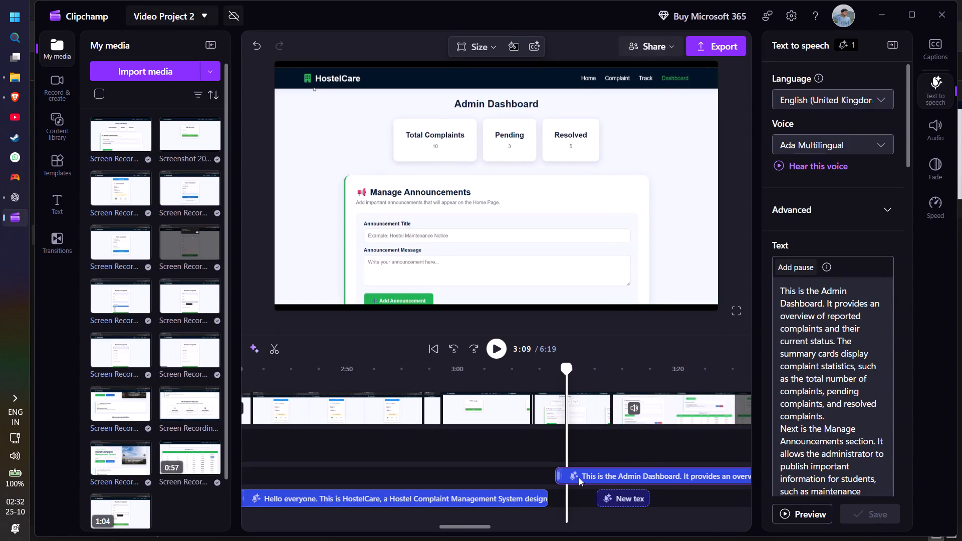
pyautogui.moveTo(579, 477); pyautogui.dragTo(578, 508)
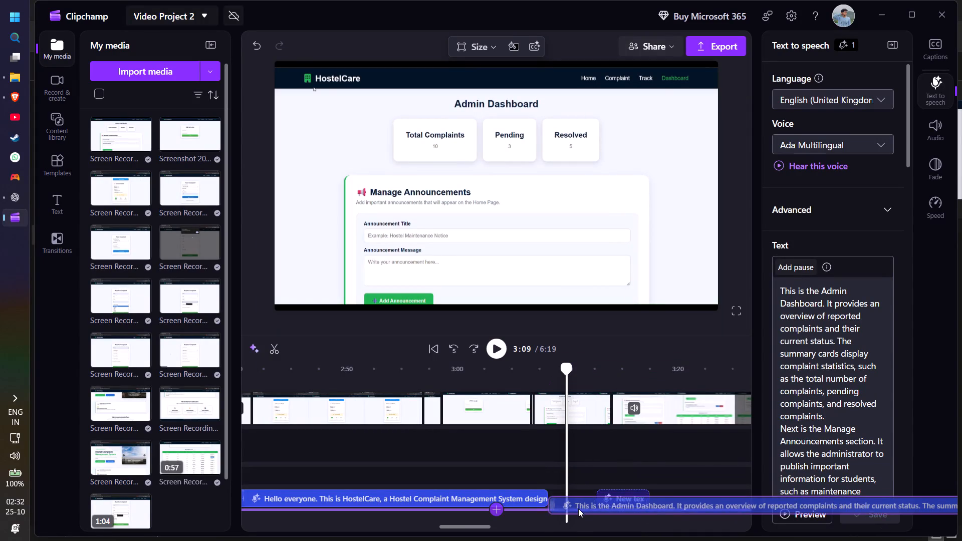
pyautogui.moveTo(578, 508); pyautogui.dragTo(579, 483)
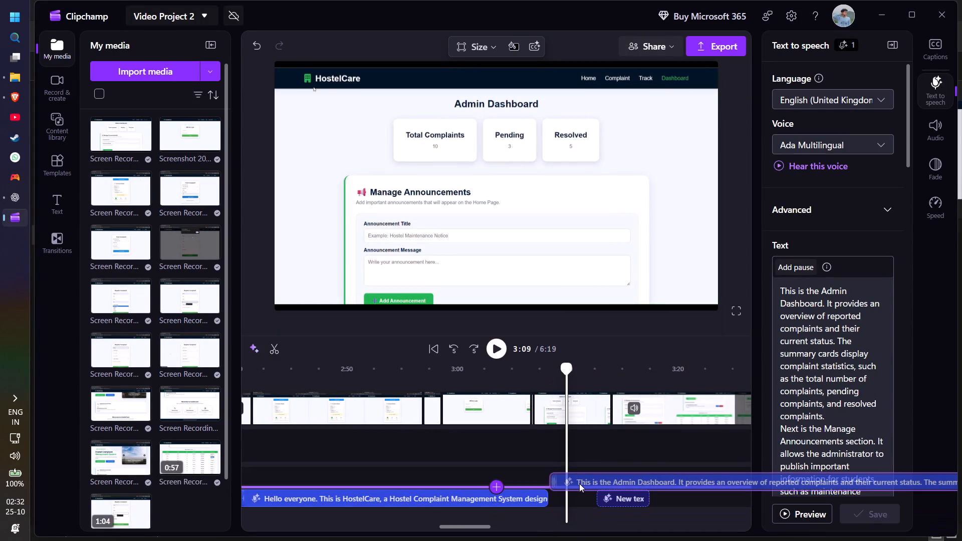
pyautogui.moveTo(579, 483); pyautogui.dragTo(578, 476)
pyautogui.click(525, 448)
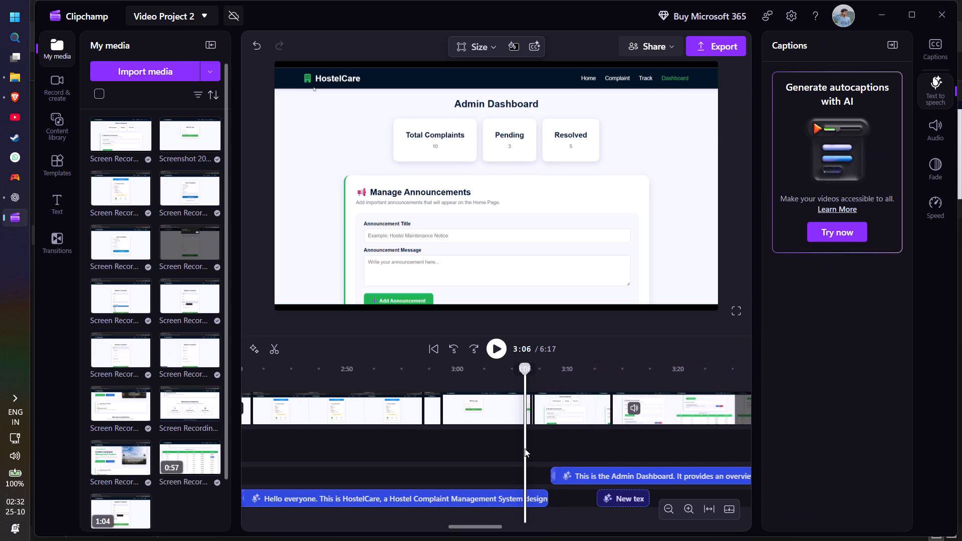
pyautogui.click(492, 347)
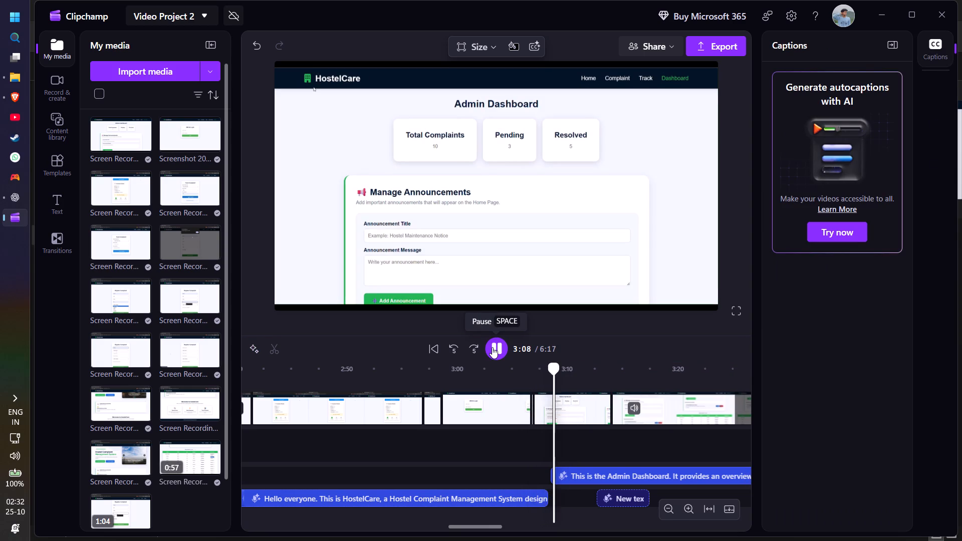
pyautogui.click(492, 347)
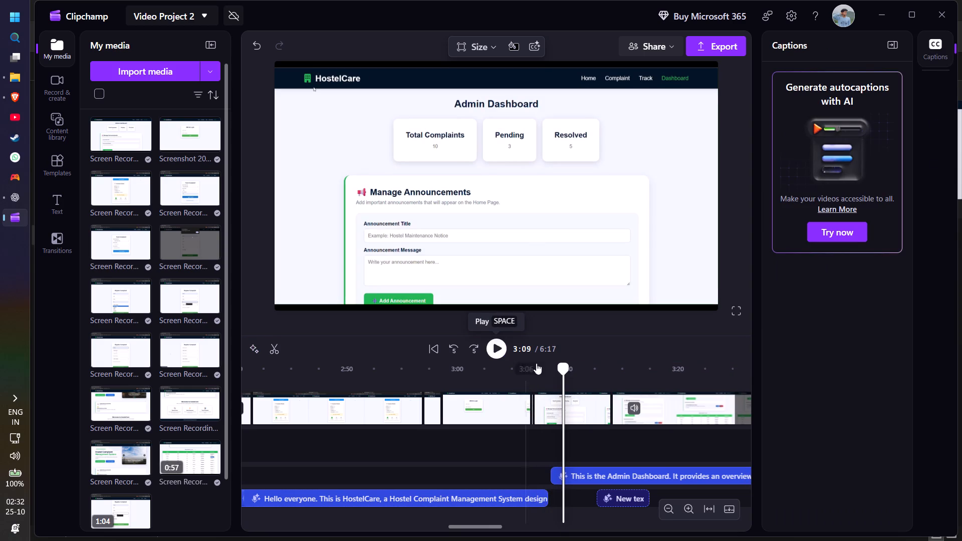
pyautogui.moveTo(564, 369); pyautogui.dragTo(539, 366)
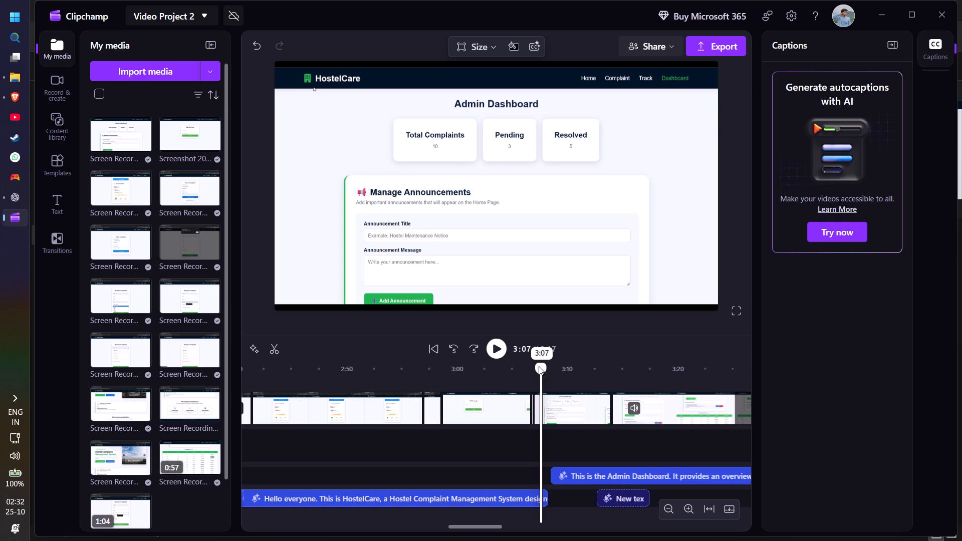
pyautogui.moveTo(539, 366); pyautogui.dragTo(538, 366)
pyautogui.moveTo(567, 471); pyautogui.dragTo(573, 473)
pyautogui.click(495, 350)
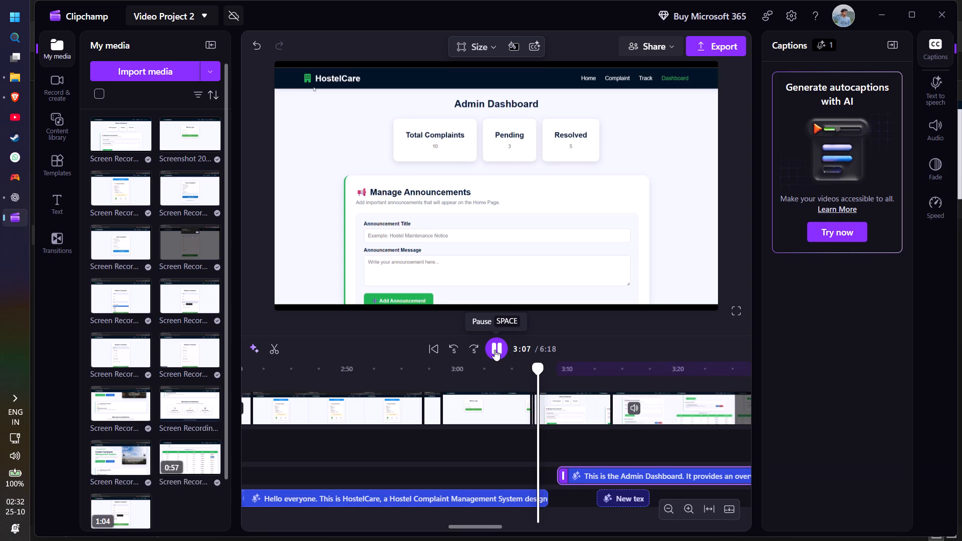
pyautogui.click(495, 350)
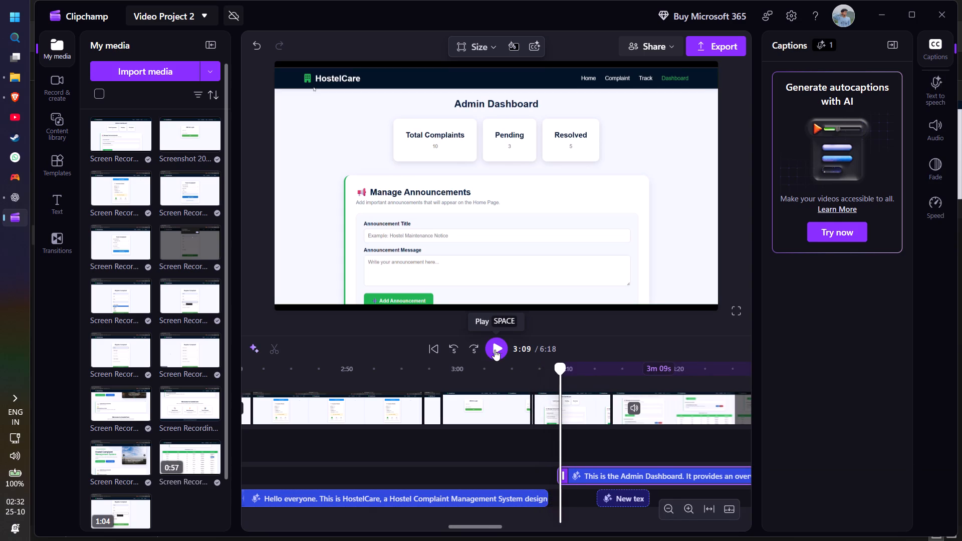
# Extend the Admin Dashboard image clip to about 16 s, checking its length against the Part 2 narration.
pyautogui.click(496, 344)
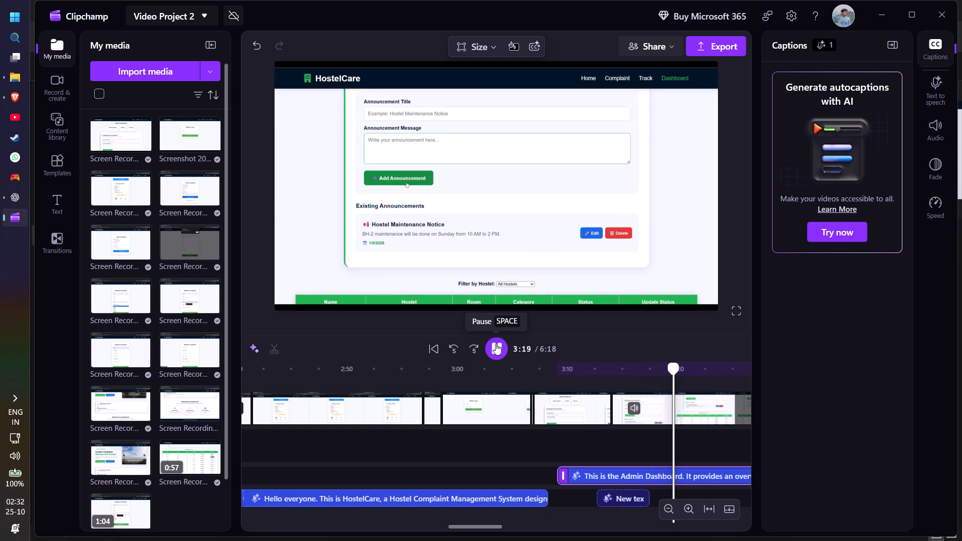
pyautogui.click(496, 344)
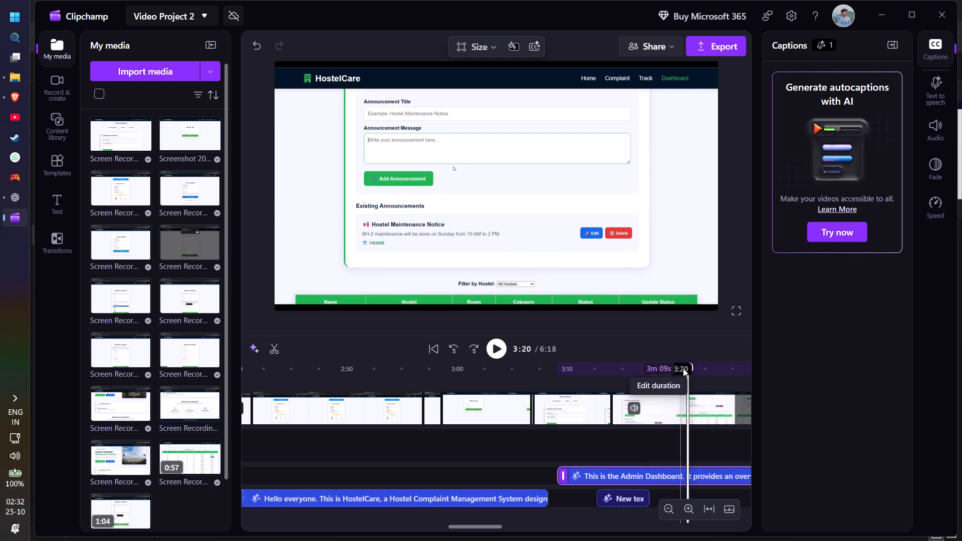
pyautogui.moveTo(684, 368); pyautogui.dragTo(596, 382)
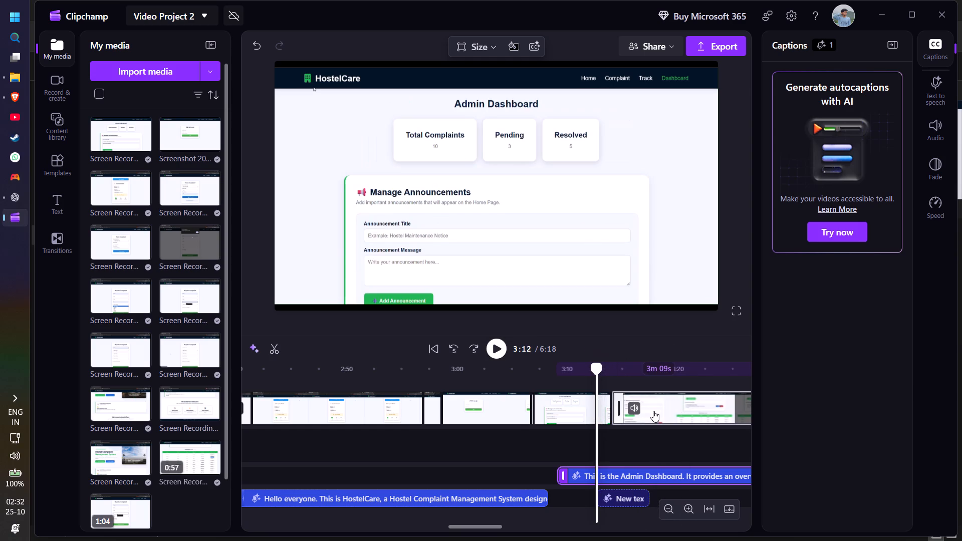
pyautogui.moveTo(605, 414); pyautogui.dragTo(605, 415)
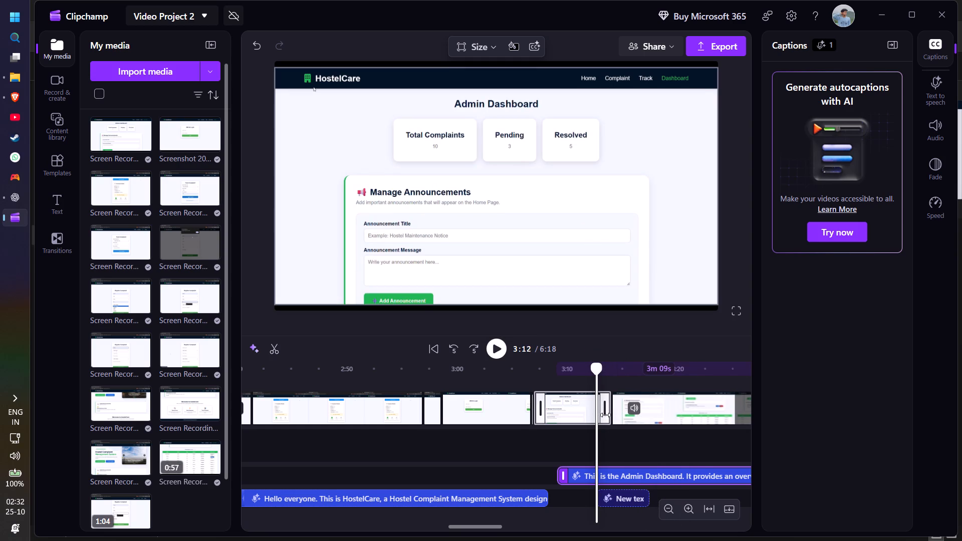
pyautogui.moveTo(605, 415); pyautogui.dragTo(660, 413)
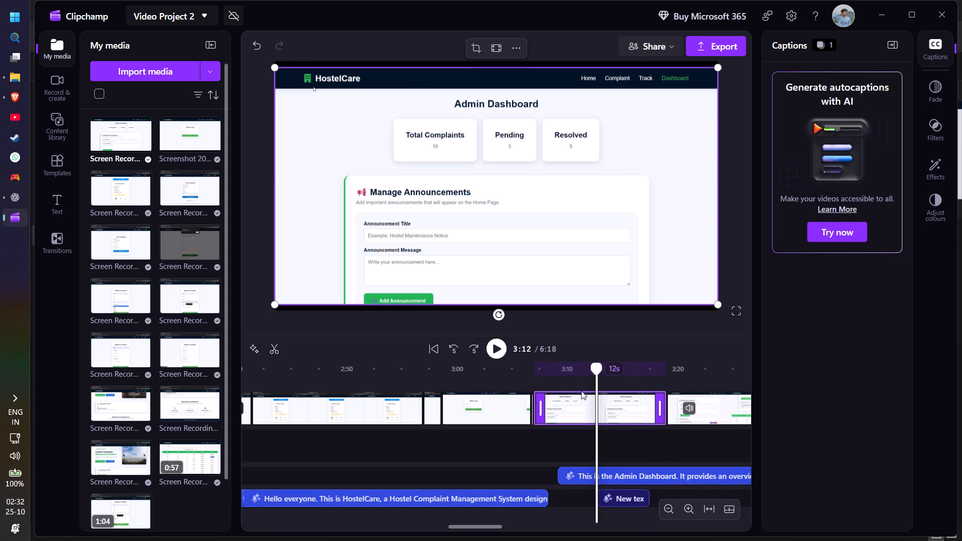
pyautogui.click(499, 353)
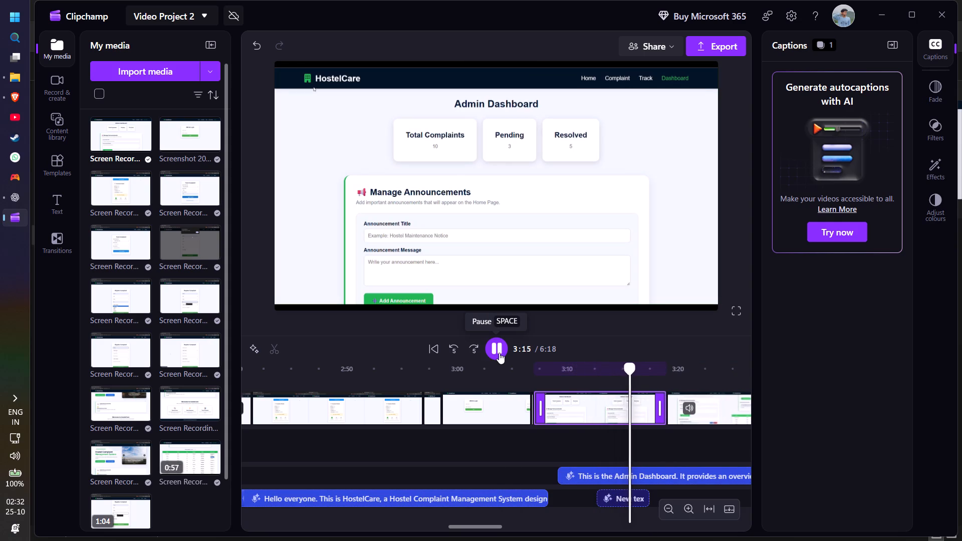
pyautogui.click(499, 353)
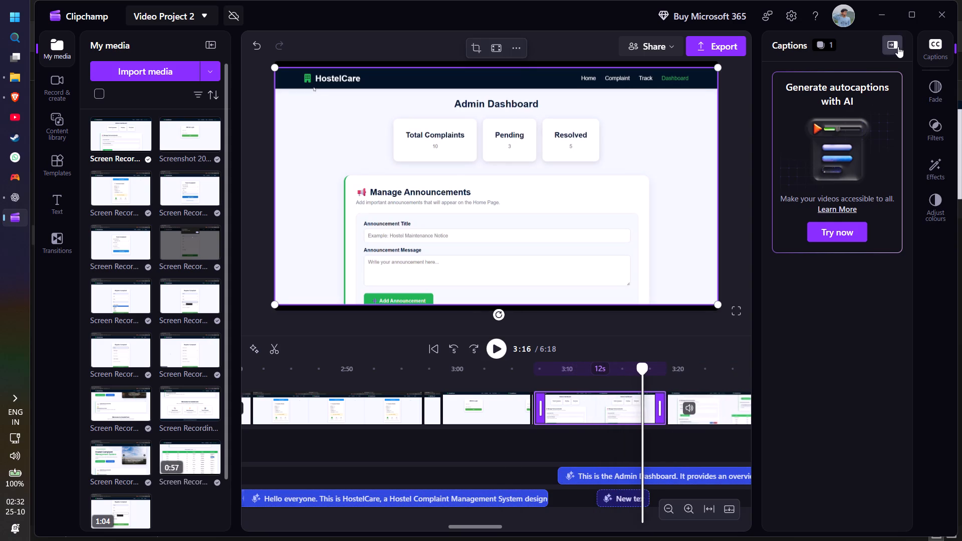
pyautogui.click(898, 47)
pyautogui.click(581, 348)
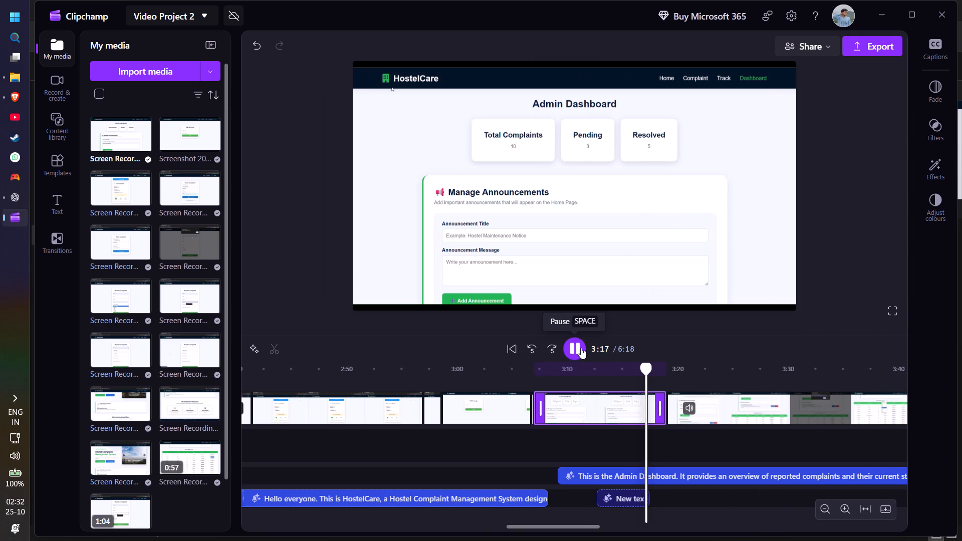
pyautogui.click(581, 348)
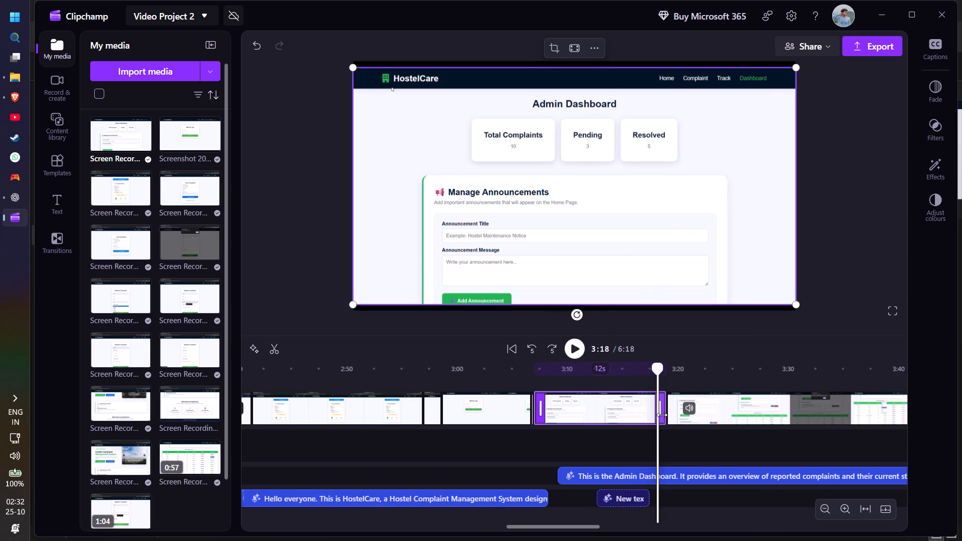
pyautogui.moveTo(662, 415); pyautogui.dragTo(706, 415)
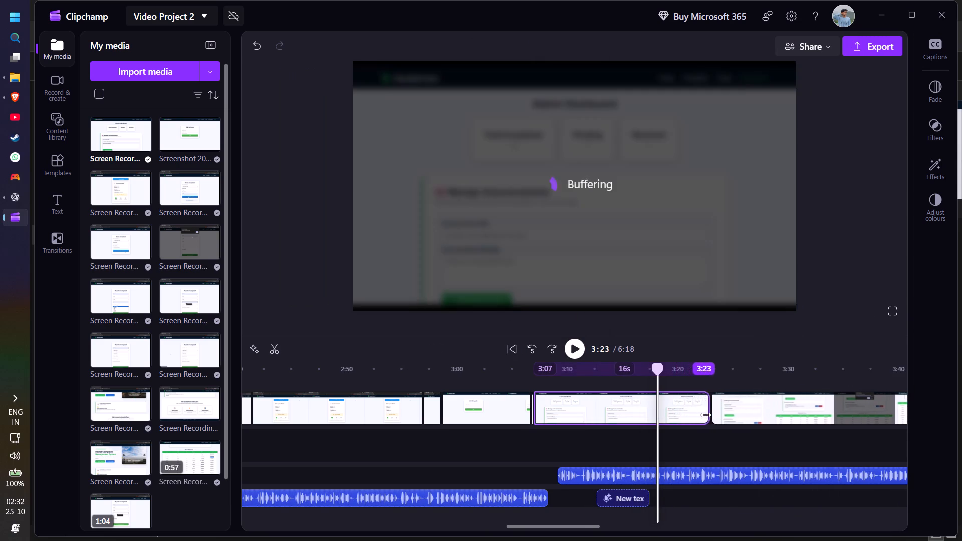
# Fit the Admin Dashboard image clip's end to the dashboard narration by setting its duration to about 17 s.
pyautogui.click(575, 346)
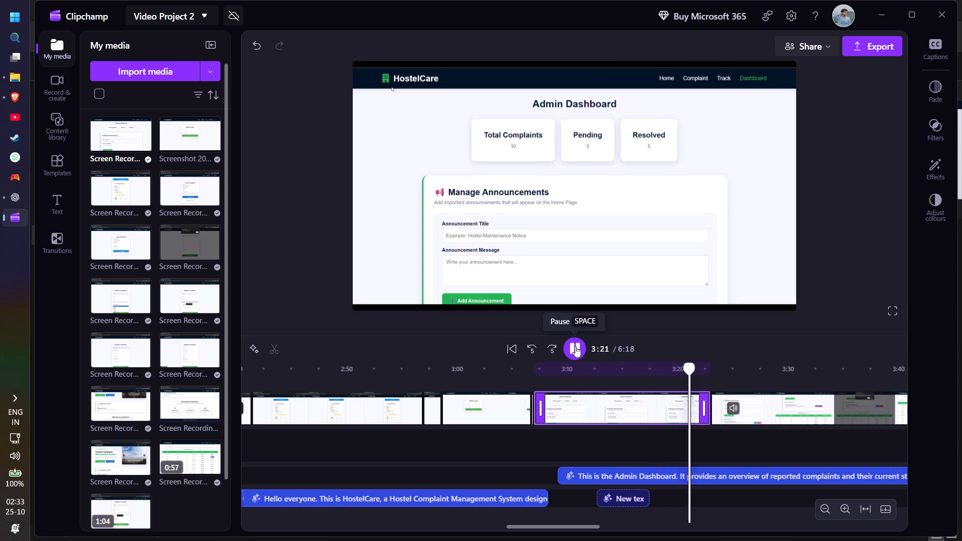
pyautogui.click(575, 346)
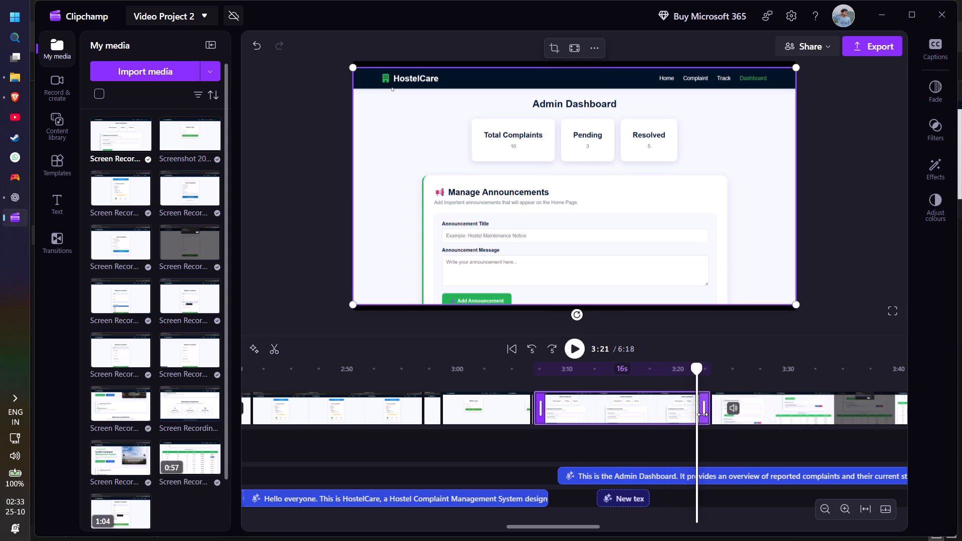
pyautogui.moveTo(702, 414); pyautogui.dragTo(753, 414)
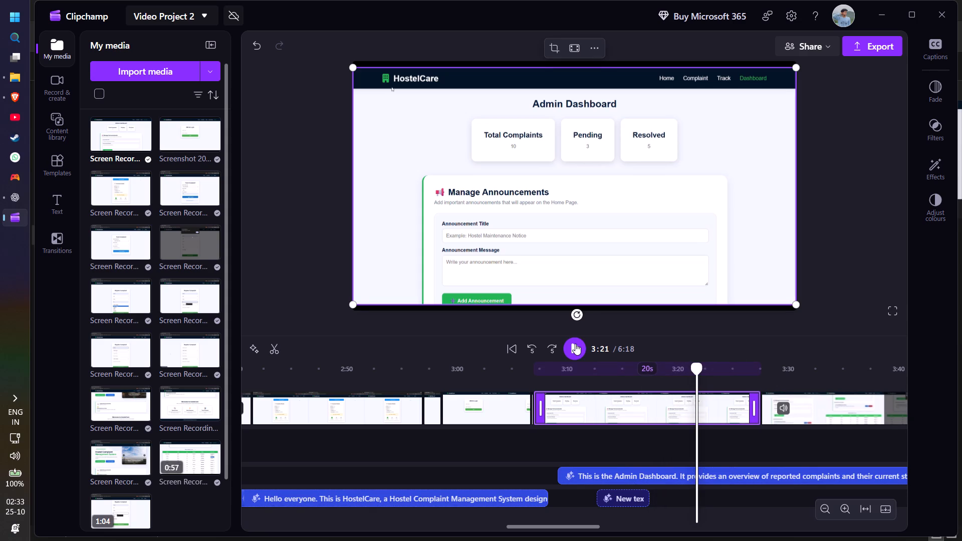
pyautogui.click(575, 344)
pyautogui.click(575, 344)
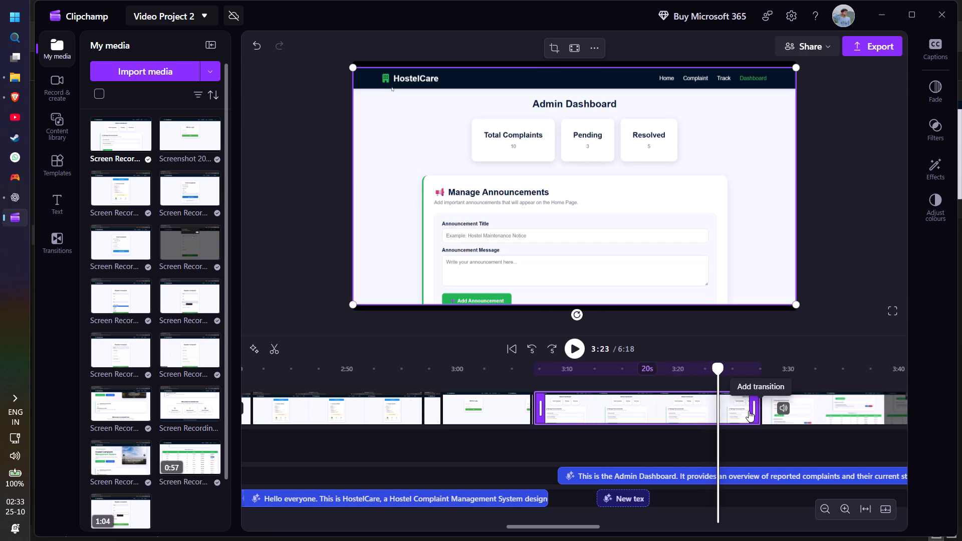
pyautogui.moveTo(753, 413); pyautogui.dragTo(727, 414)
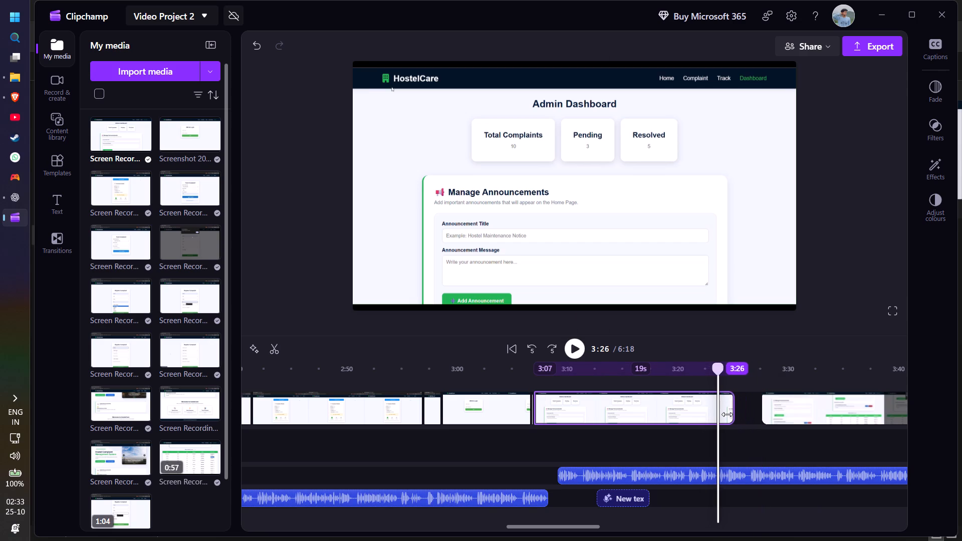
pyautogui.moveTo(727, 414); pyautogui.dragTo(724, 415)
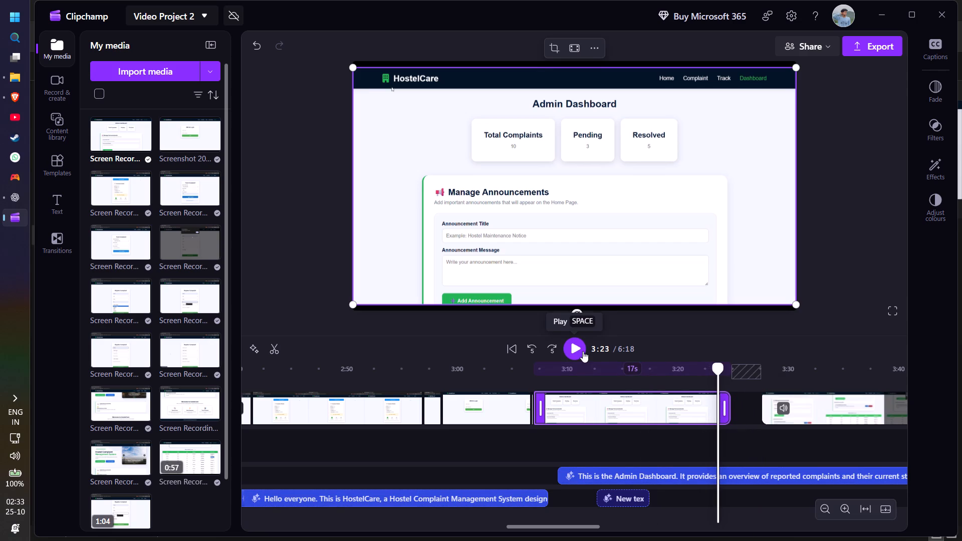
# Move the following dashboard screen recording earlier to about 3:25, closing the gap after the Admin Dashboard image.
pyautogui.click(583, 351)
pyautogui.click(583, 351)
pyautogui.moveTo(826, 401); pyautogui.dragTo(814, 404)
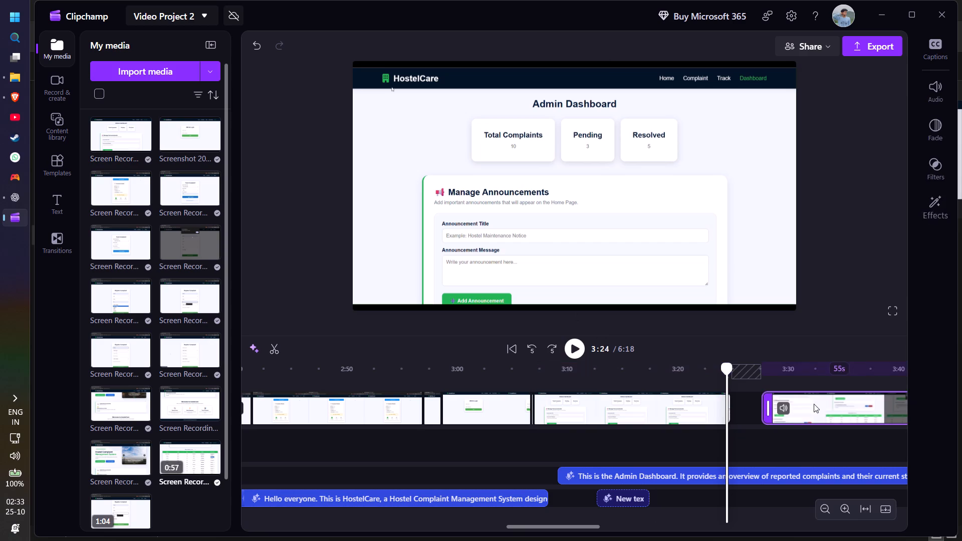
pyautogui.moveTo(814, 404); pyautogui.dragTo(797, 404)
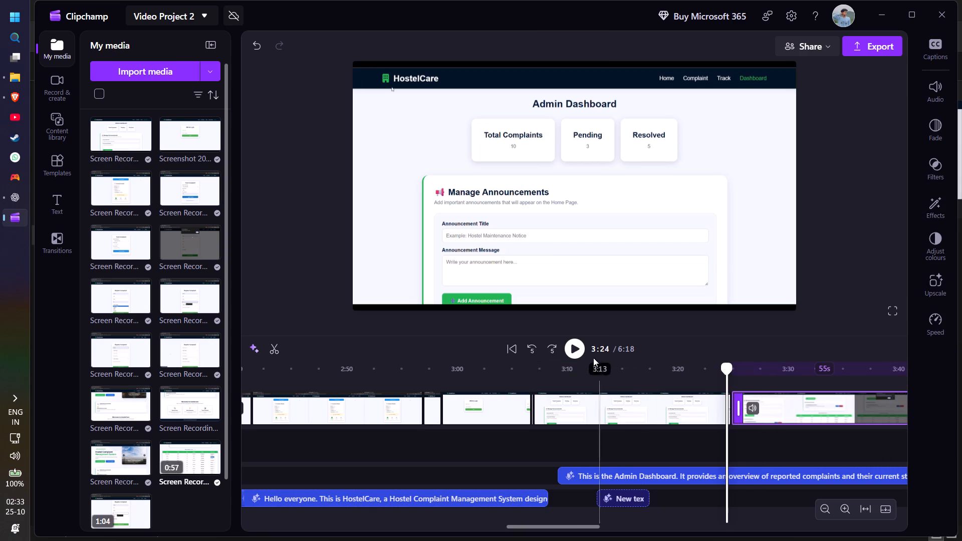
# Play the dashboard recording against the narration and insert a freeze frame at about 3:28, on the Manage Announcements form.
pyautogui.click(581, 350)
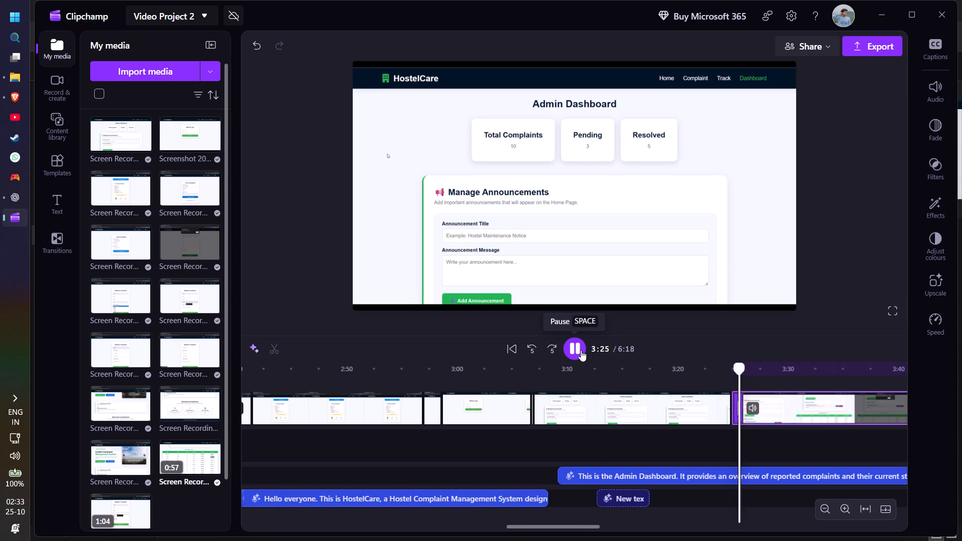
pyautogui.click(581, 350)
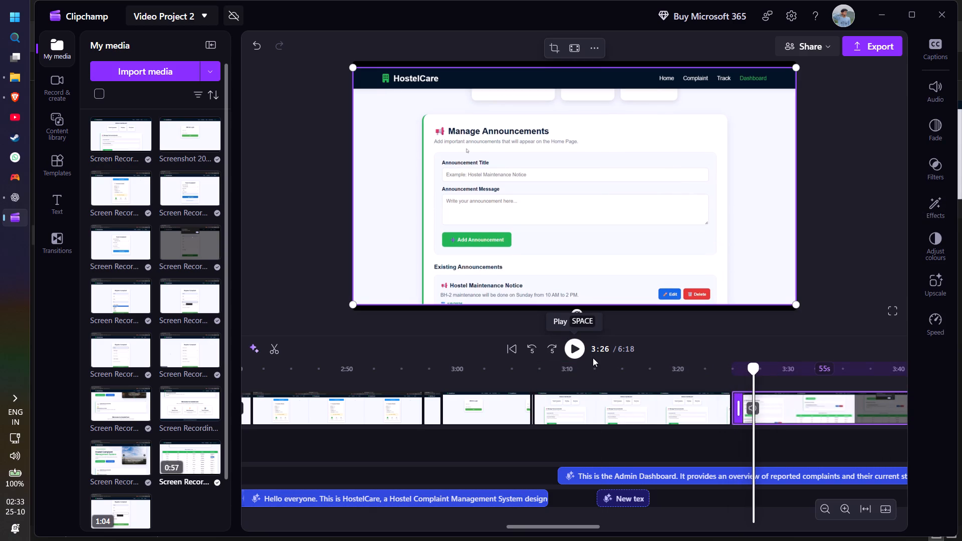
pyautogui.click(579, 353)
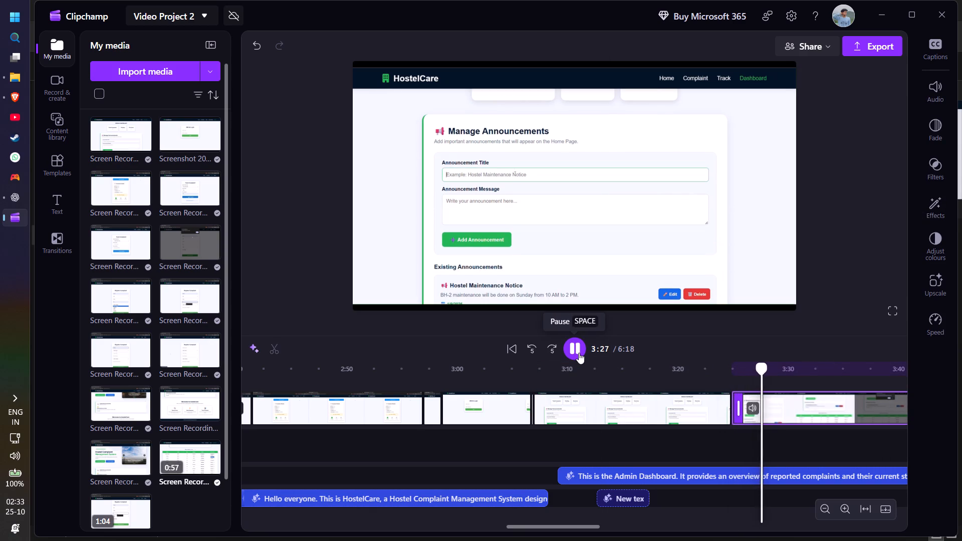
pyautogui.click(579, 353)
pyautogui.click(579, 353)
pyautogui.click(579, 353)
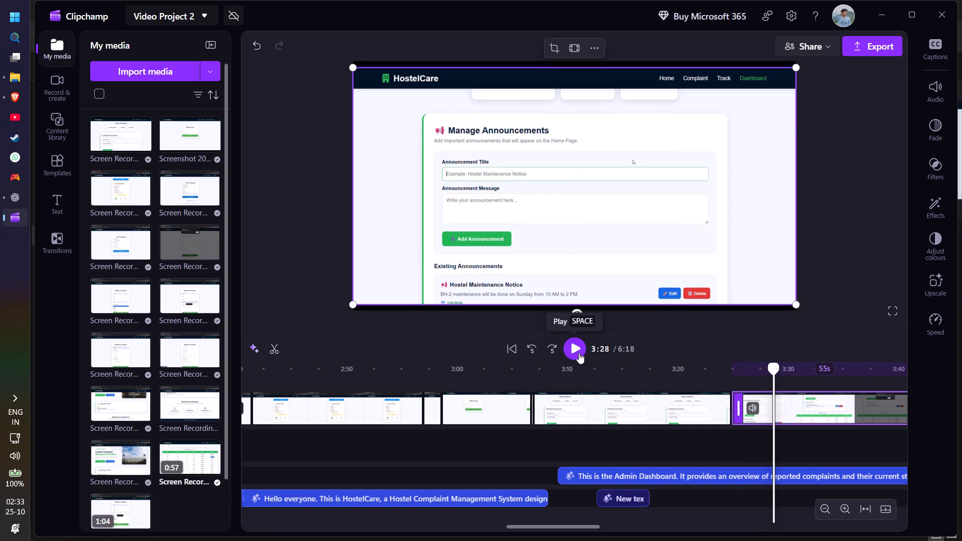
pyautogui.click(579, 353)
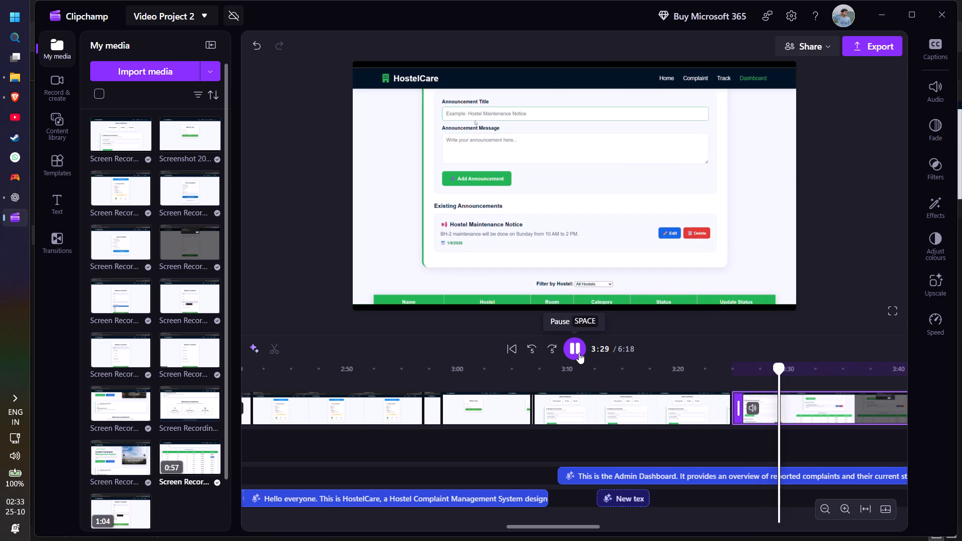
pyautogui.click(579, 353)
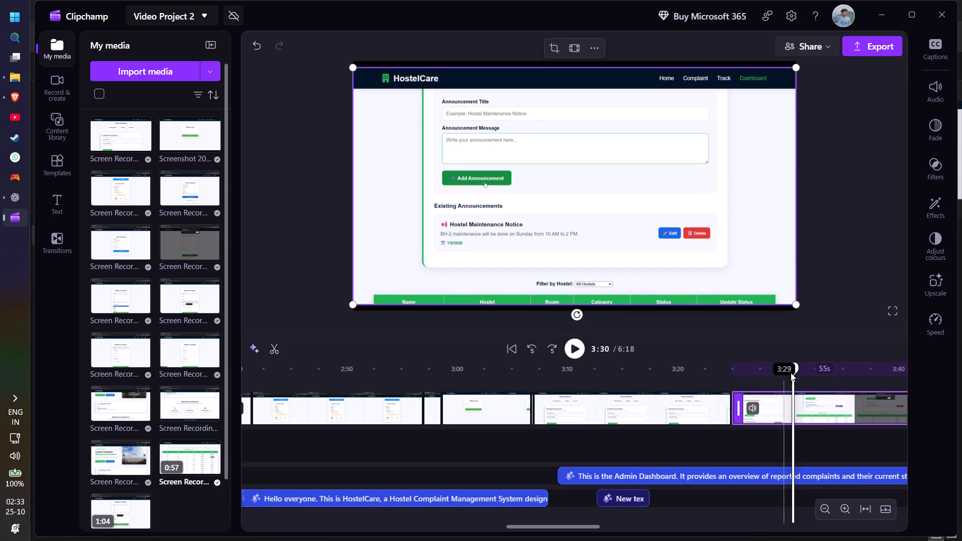
pyautogui.moveTo(793, 365); pyautogui.dragTo(778, 367)
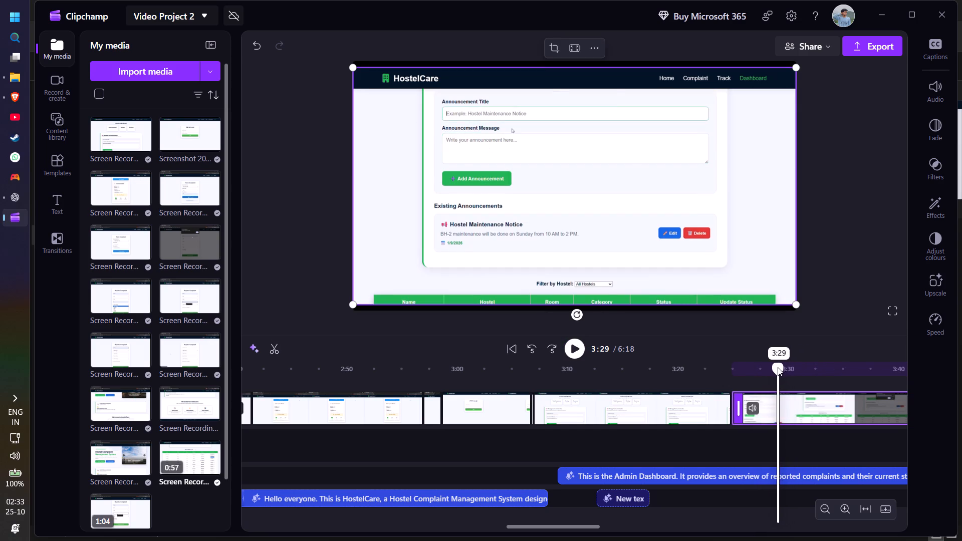
pyautogui.moveTo(778, 367); pyautogui.dragTo(776, 369)
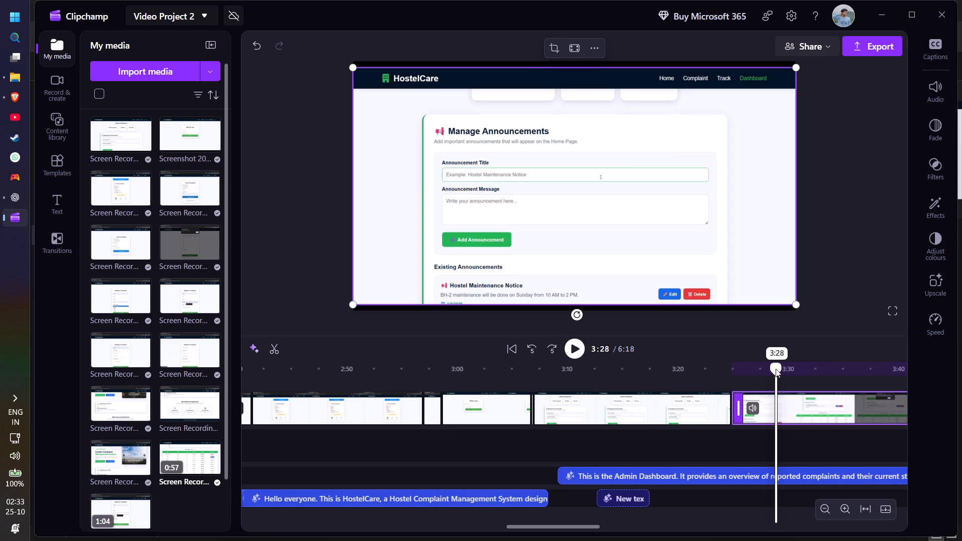
pyautogui.moveTo(776, 369); pyautogui.dragTo(773, 369)
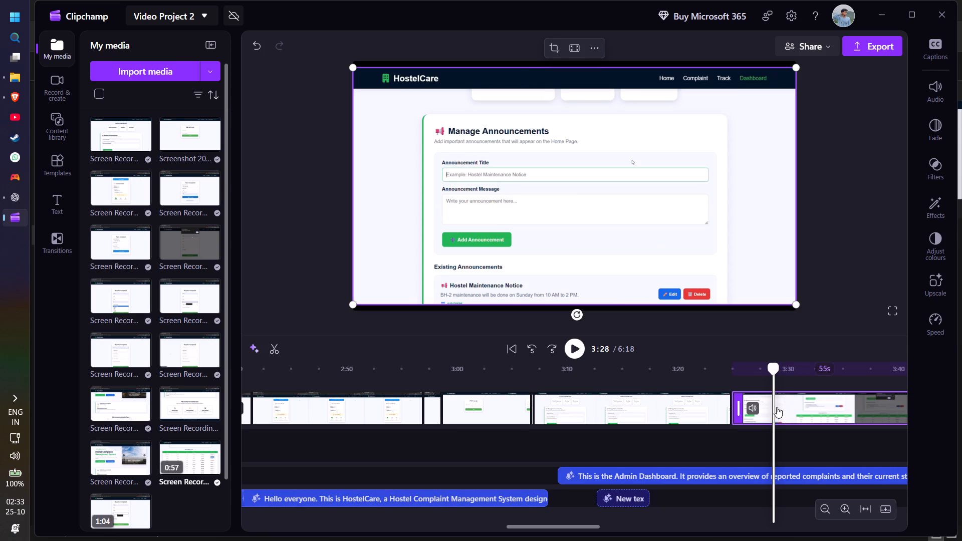
pyautogui.rightClick(771, 406)
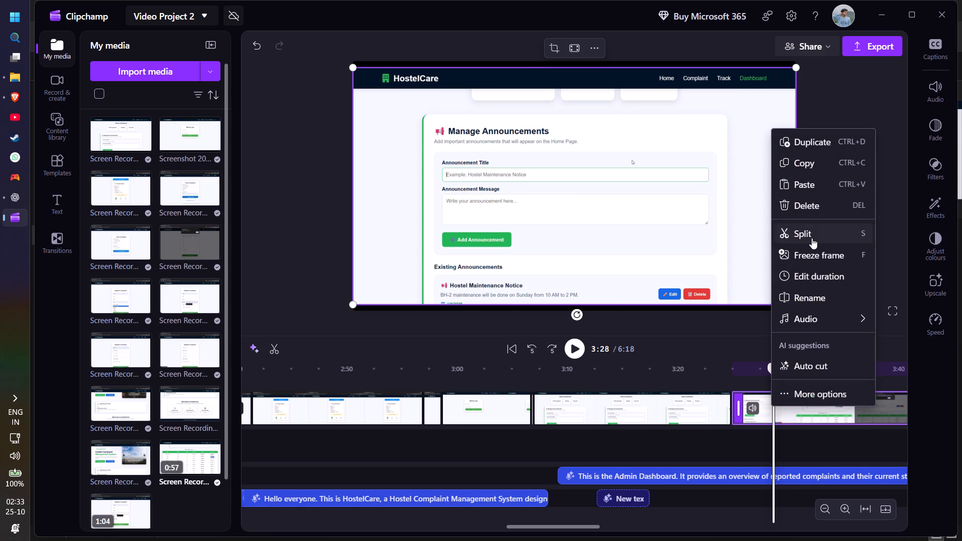
pyautogui.click(812, 254)
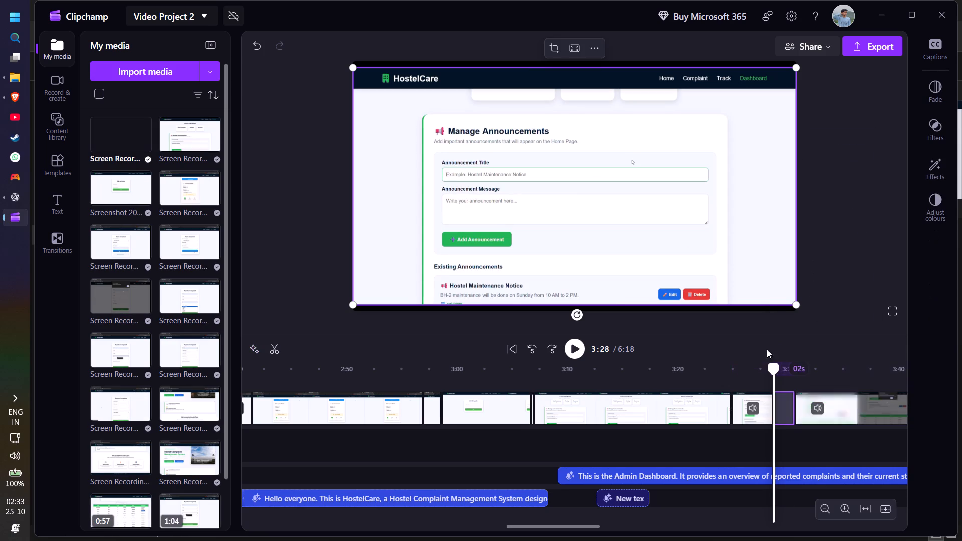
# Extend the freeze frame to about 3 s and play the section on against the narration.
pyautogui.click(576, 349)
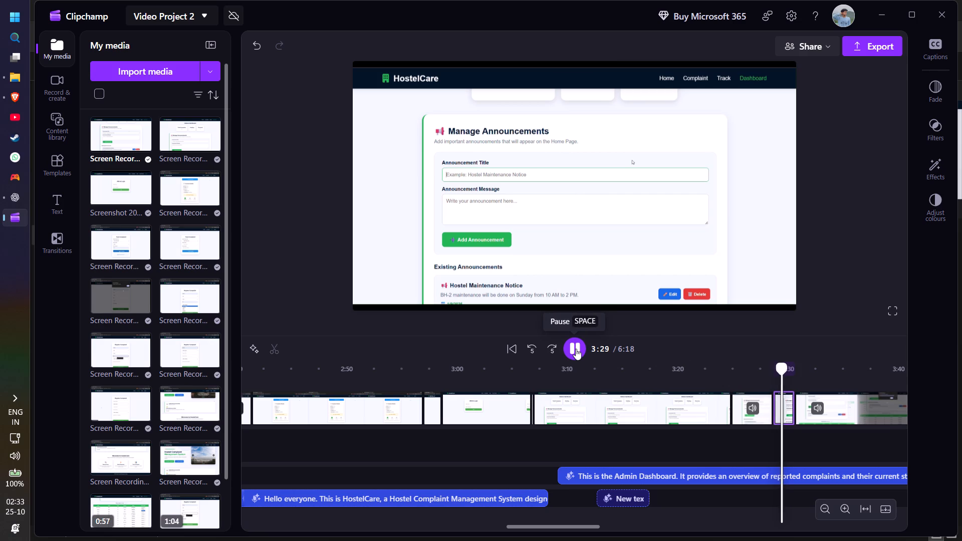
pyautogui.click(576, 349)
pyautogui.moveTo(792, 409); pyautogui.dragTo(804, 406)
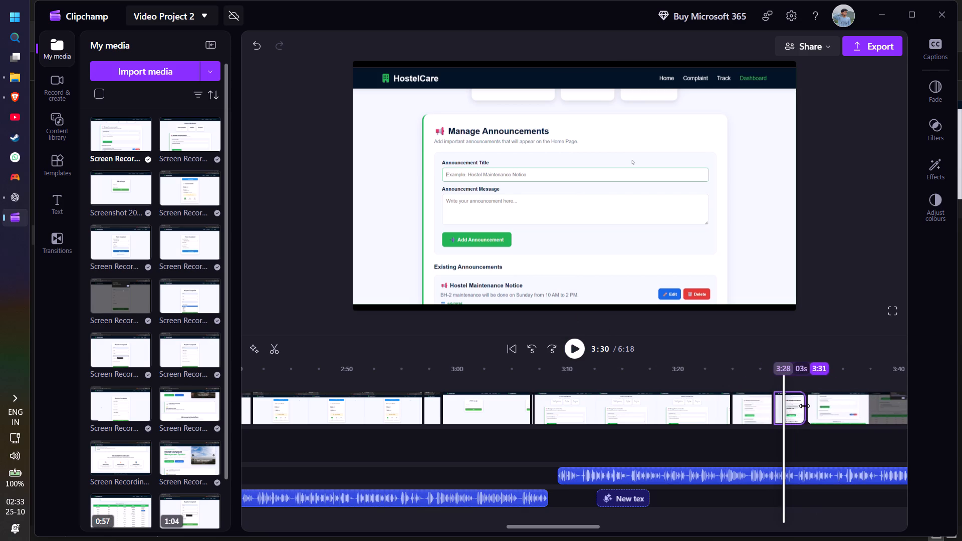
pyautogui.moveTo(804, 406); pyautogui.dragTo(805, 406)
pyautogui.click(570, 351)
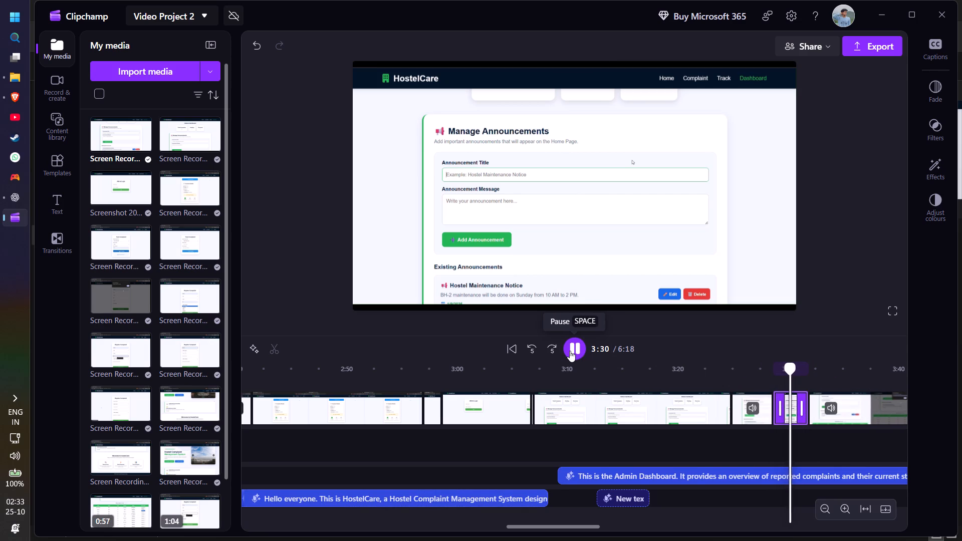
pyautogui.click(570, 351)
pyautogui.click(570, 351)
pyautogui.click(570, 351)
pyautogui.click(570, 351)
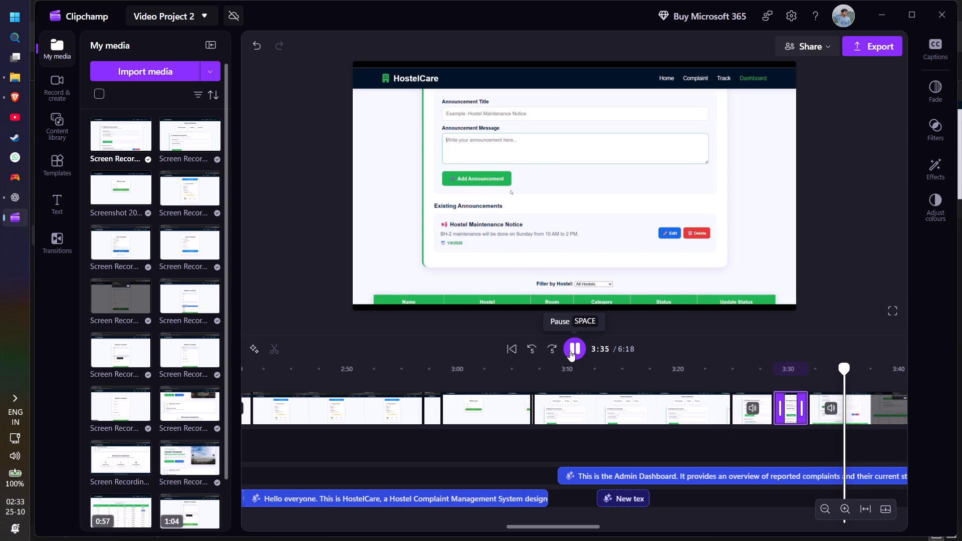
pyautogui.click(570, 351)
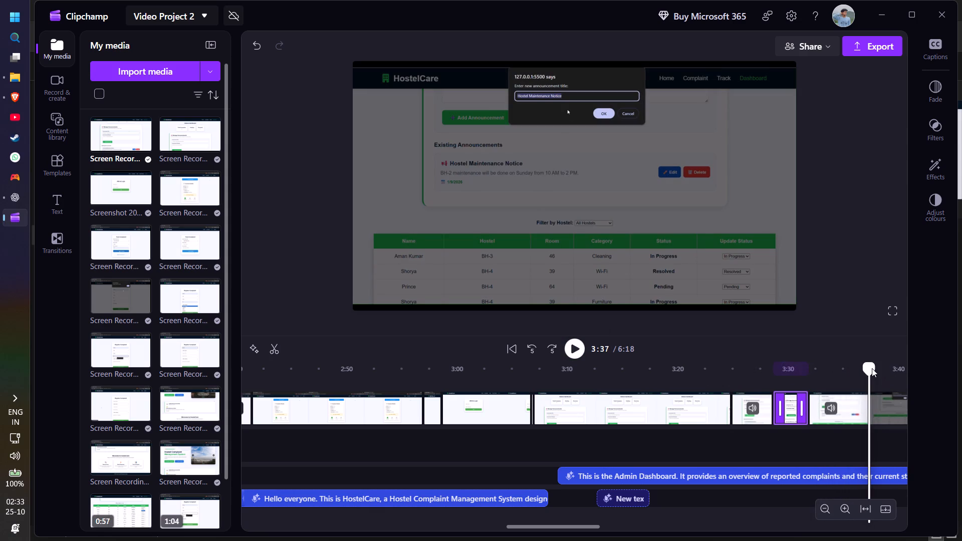
# Fit the Manage Announcements freeze frame to the narration, making it about 12 s long and ending near 3:40.
pyautogui.moveTo(870, 368); pyautogui.dragTo(782, 382)
pyautogui.moveTo(804, 414); pyautogui.dragTo(830, 416)
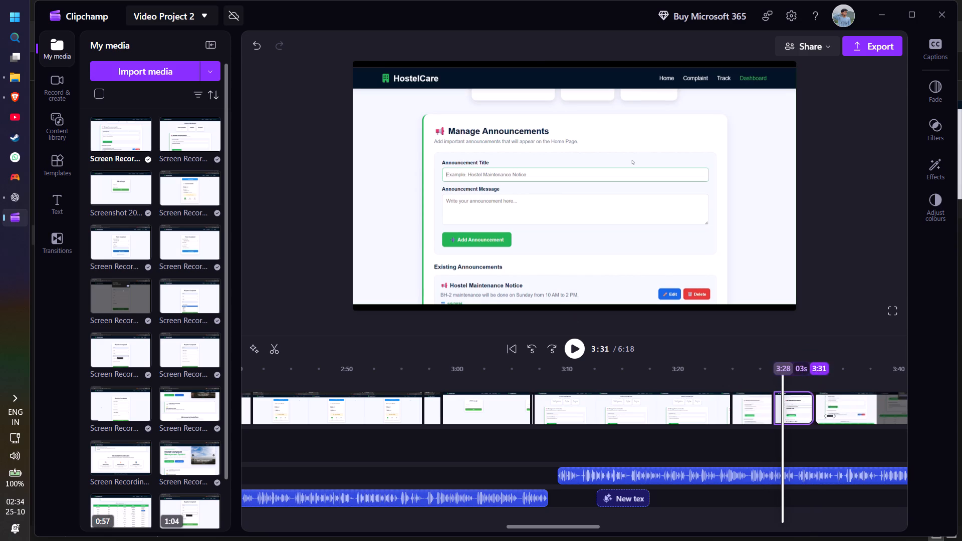
pyautogui.moveTo(830, 416); pyautogui.dragTo(891, 416)
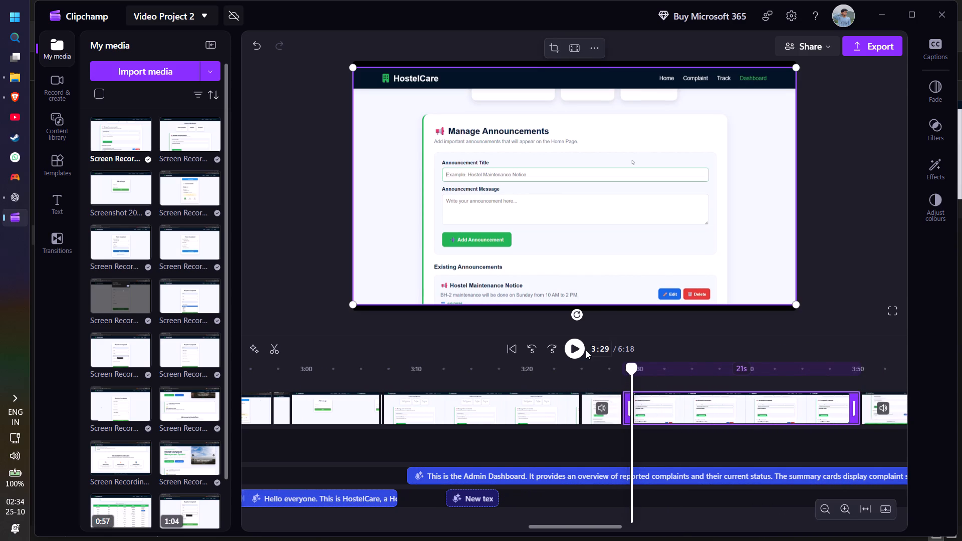
pyautogui.click(582, 350)
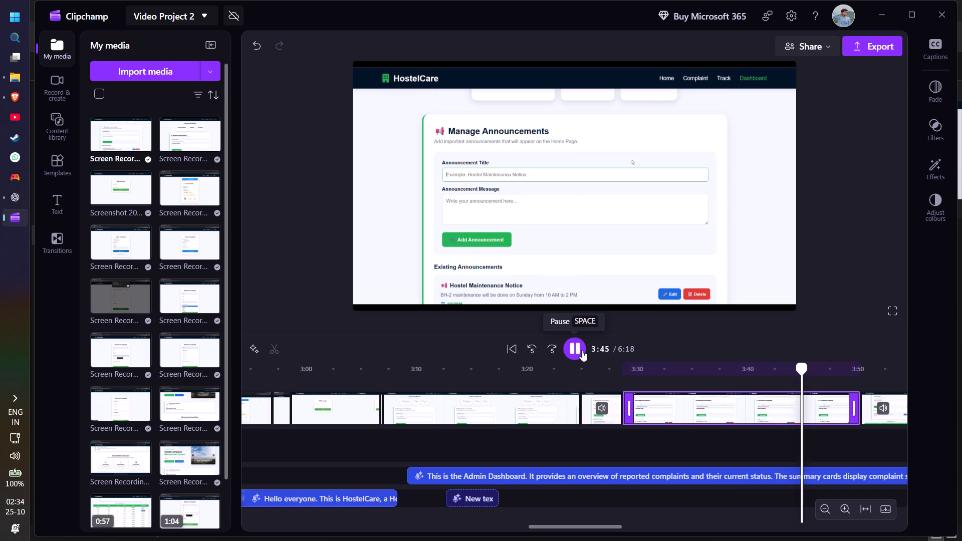
pyautogui.click(582, 350)
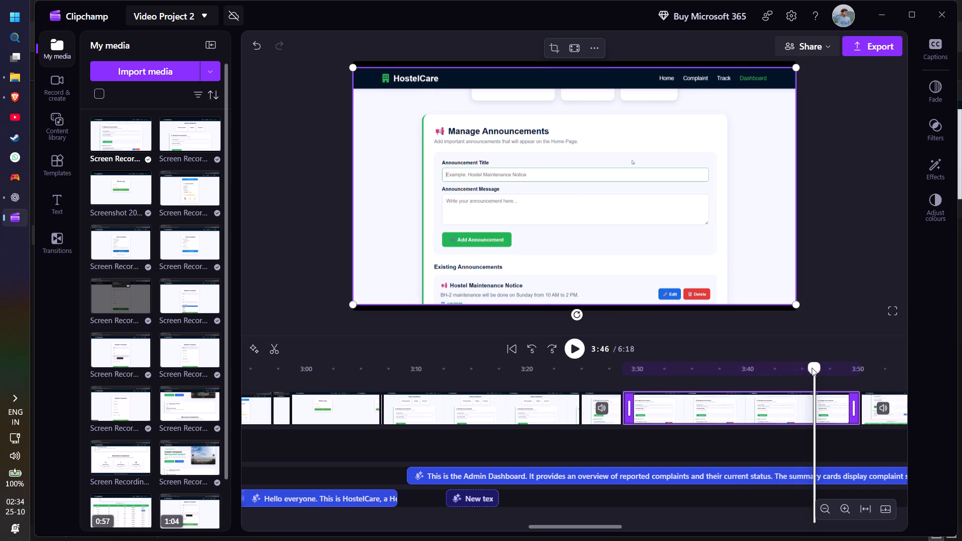
pyautogui.moveTo(812, 368); pyautogui.dragTo(770, 374)
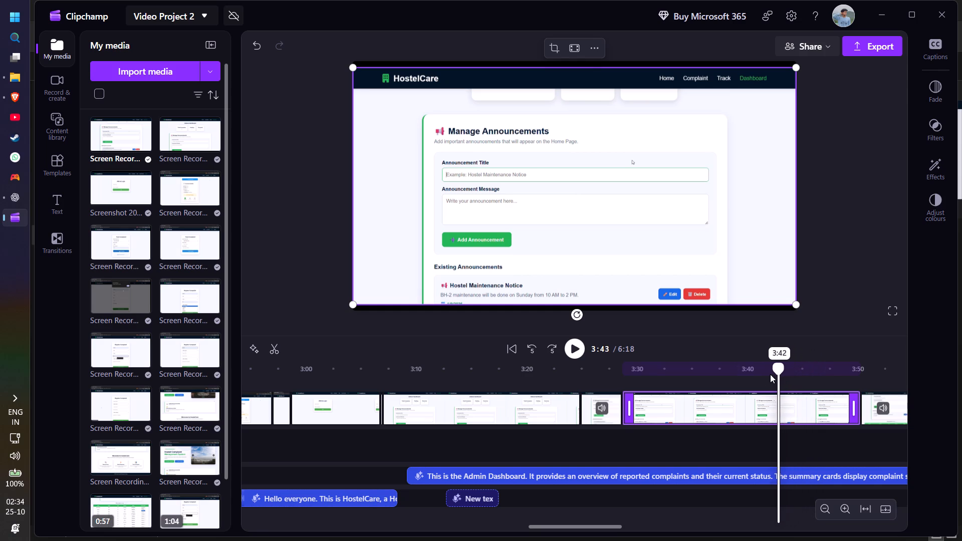
pyautogui.moveTo(770, 374); pyautogui.dragTo(754, 378)
pyautogui.moveTo(855, 411); pyautogui.dragTo(800, 420)
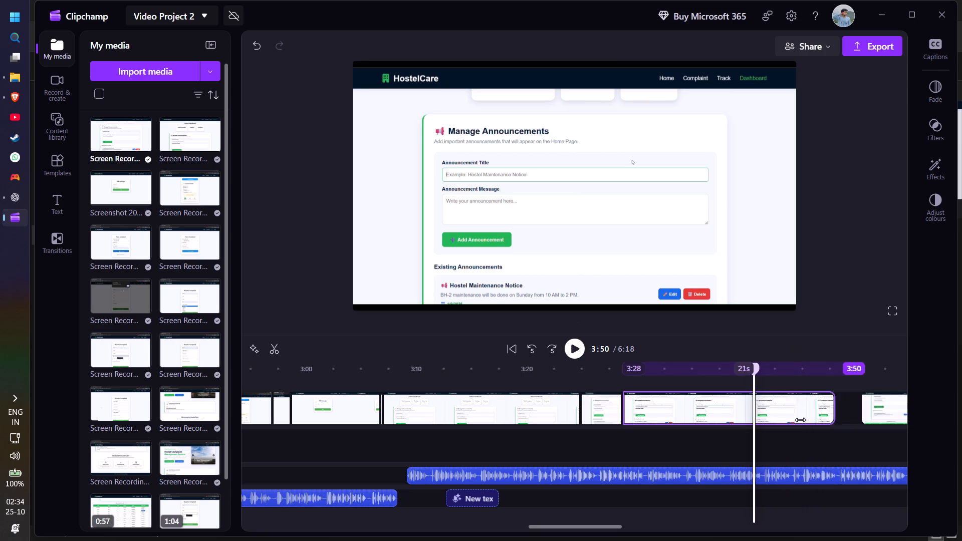
pyautogui.moveTo(800, 420); pyautogui.dragTo(753, 424)
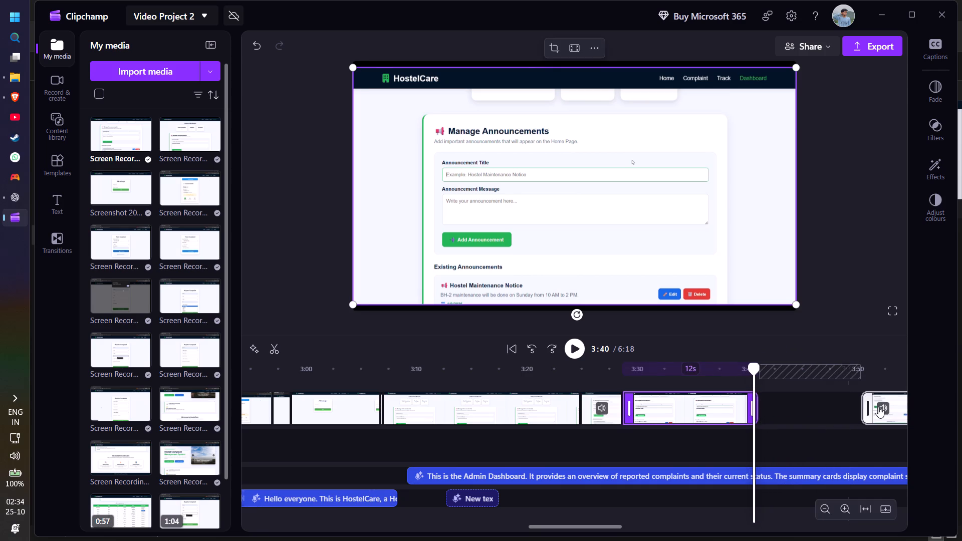
# Move the remaining dashboard recording earlier to about 3:41, closing the gap after the freeze frame.
pyautogui.moveTo(877, 407); pyautogui.dragTo(777, 413)
# Mute the dashboard recording segments on both sides of the freeze frame.
pyautogui.click(780, 406)
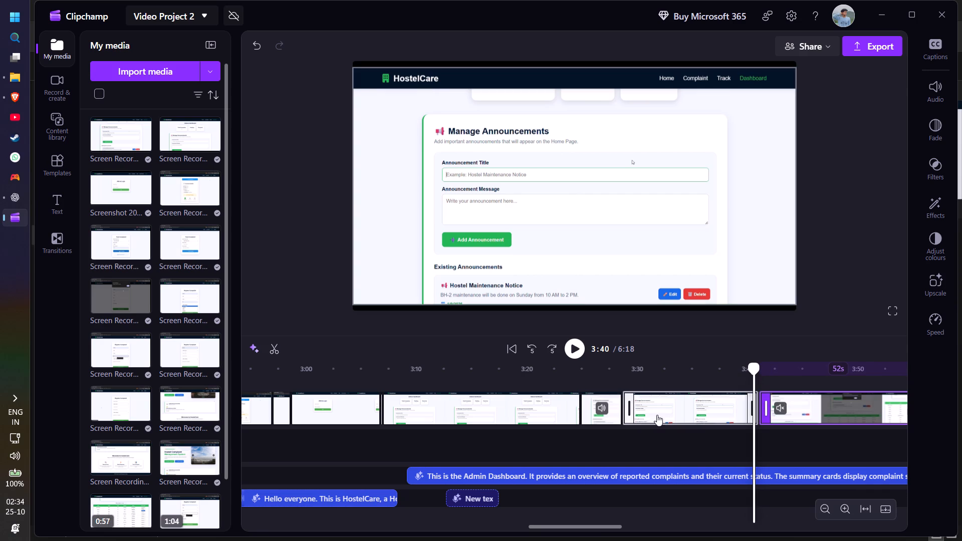
pyautogui.click(601, 409)
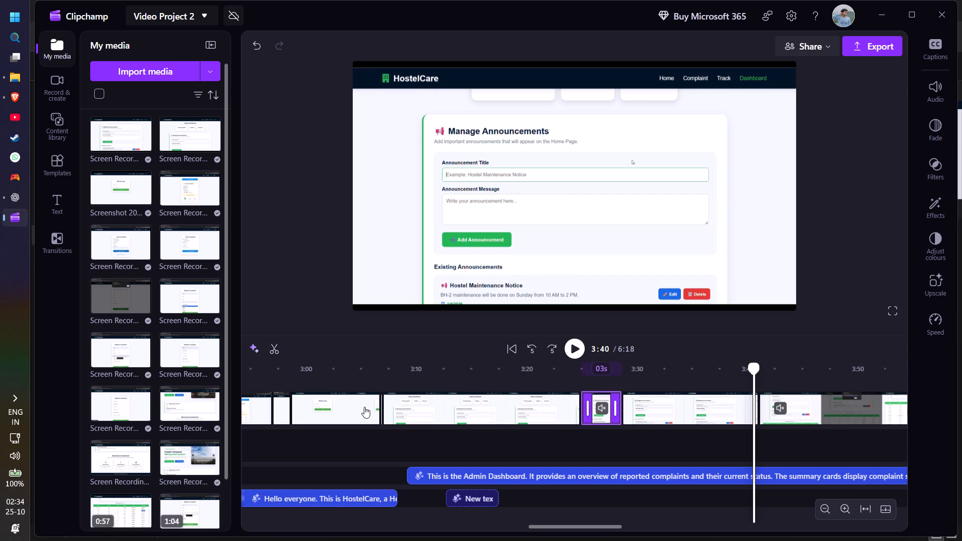
# Play the recording from 3:40 and insert another freeze frame at about 3:41, with the Announcement Message field active.
pyautogui.click(574, 341)
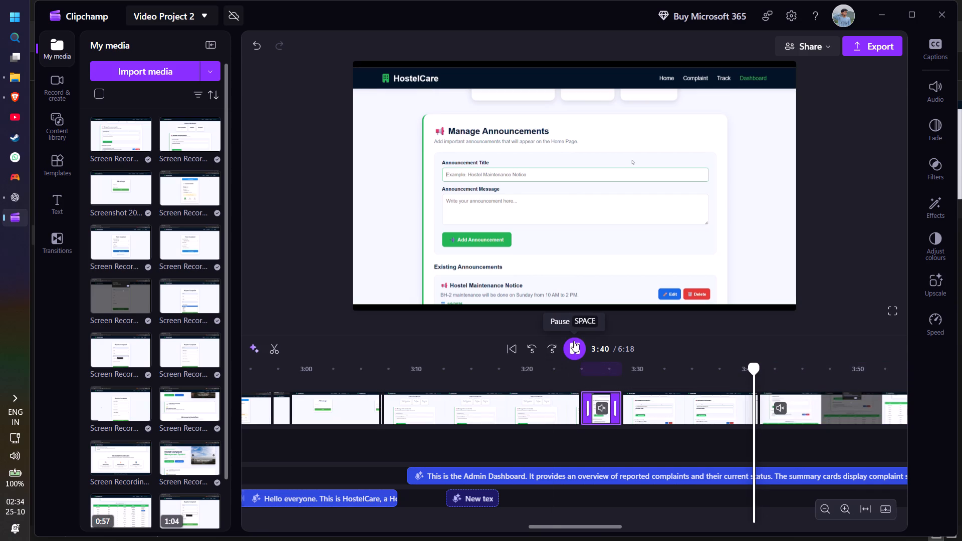
pyautogui.click(574, 341)
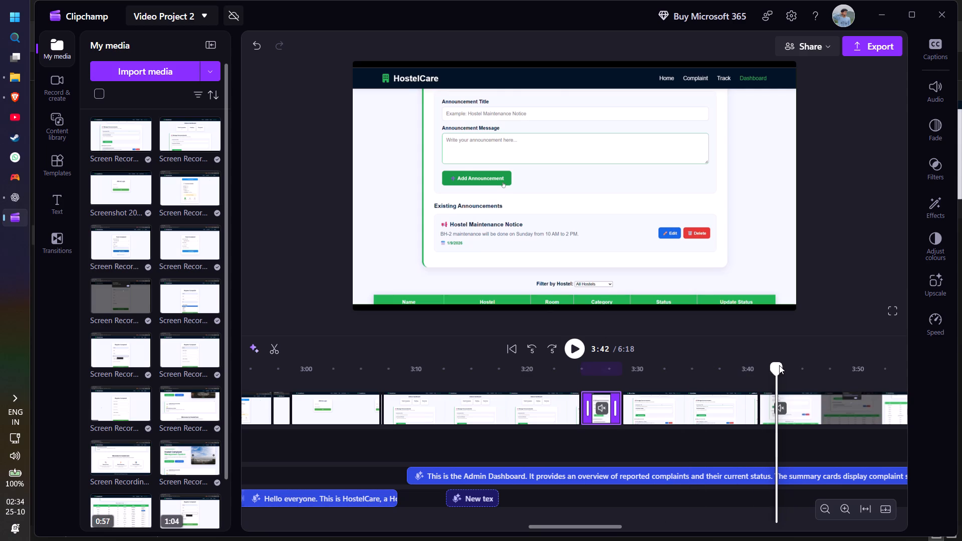
pyautogui.moveTo(777, 365); pyautogui.dragTo(767, 367)
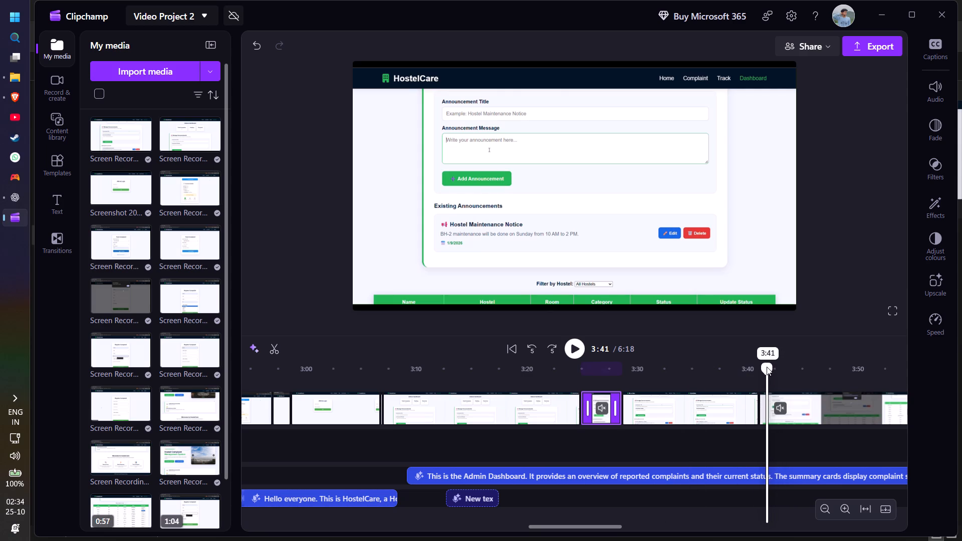
pyautogui.moveTo(767, 367); pyautogui.dragTo(768, 367)
pyautogui.rightClick(768, 367)
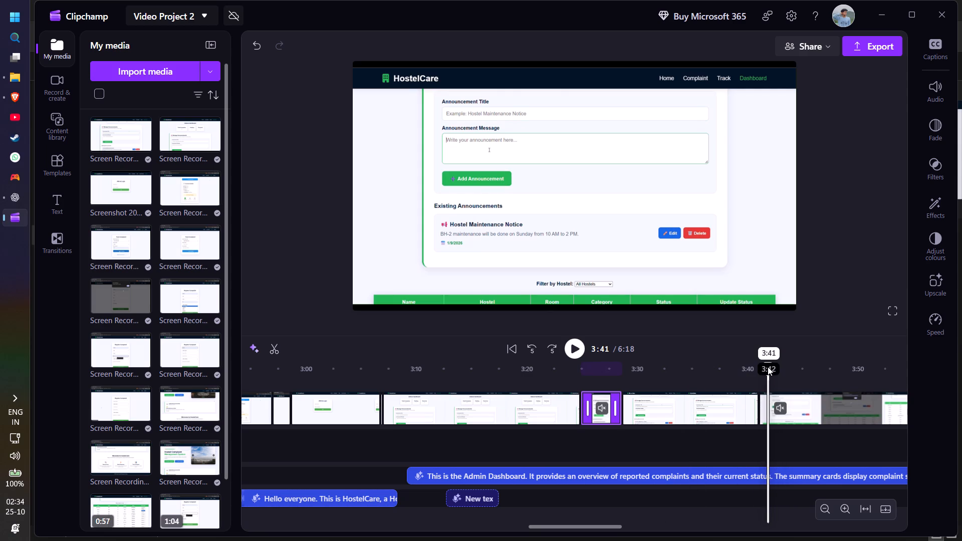
pyautogui.rightClick(772, 398)
pyautogui.click(804, 240)
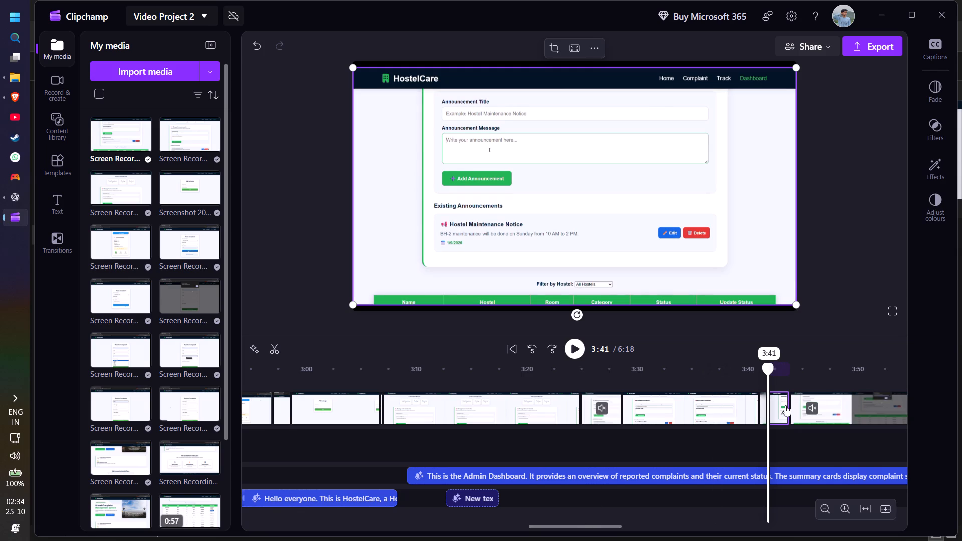
# Extend the Announcement Message freeze frame to end near 3:51, playing the narration to check the fit.
pyautogui.moveTo(786, 405); pyautogui.dragTo(806, 405)
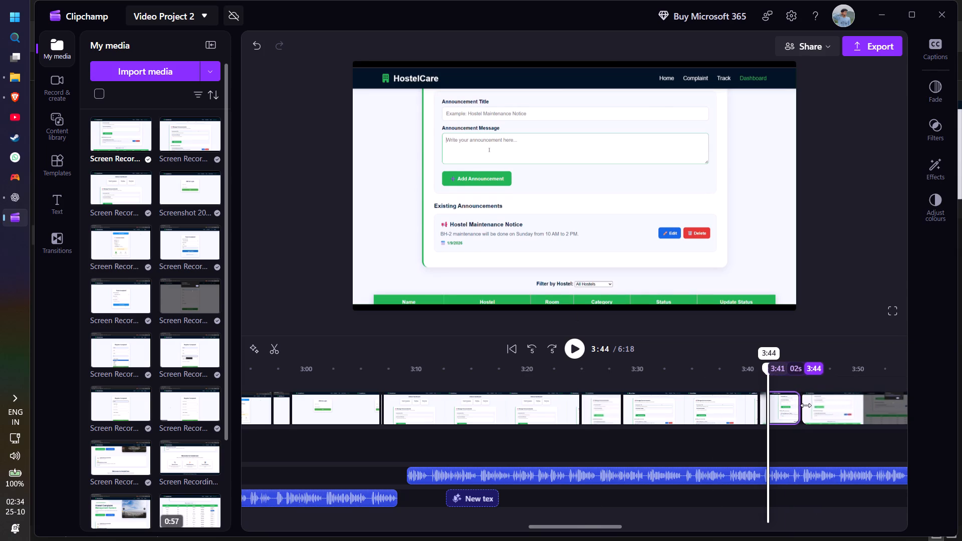
pyautogui.moveTo(806, 405); pyautogui.dragTo(831, 405)
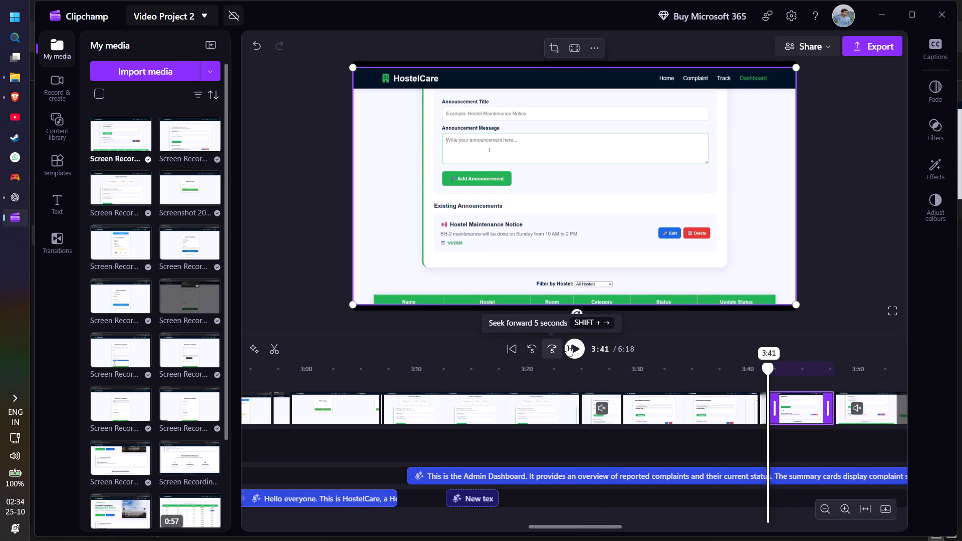
pyautogui.click(573, 347)
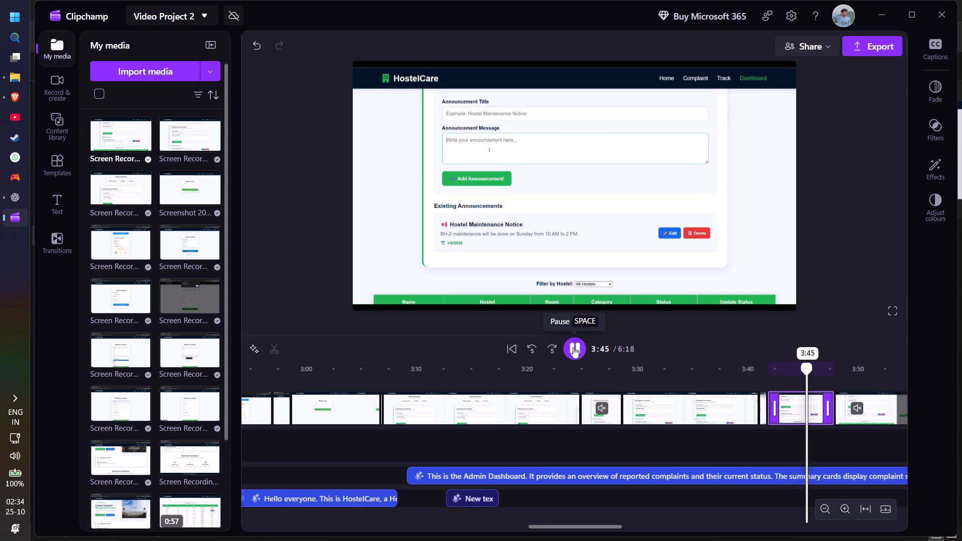
pyautogui.click(573, 347)
pyautogui.click(573, 347)
pyautogui.click(573, 347)
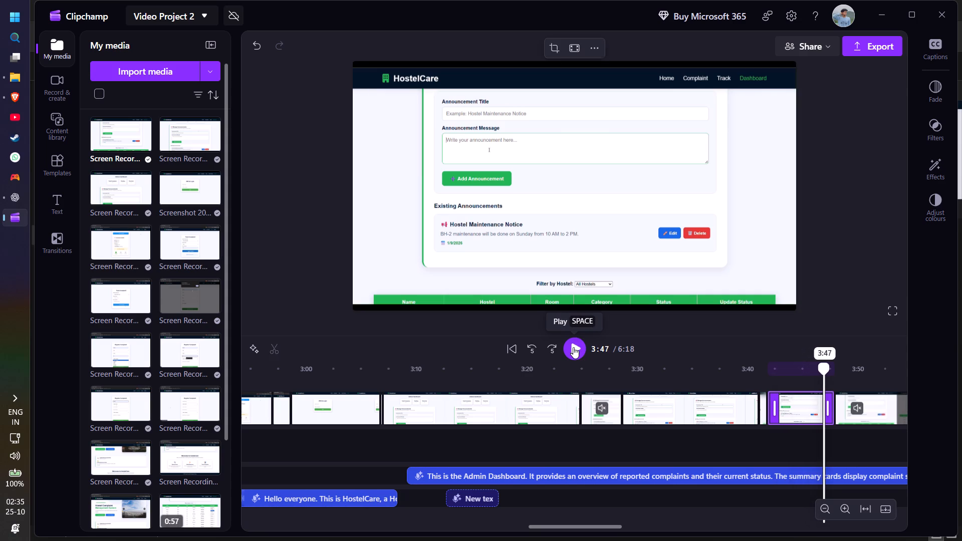
pyautogui.moveTo(830, 406); pyautogui.dragTo(866, 407)
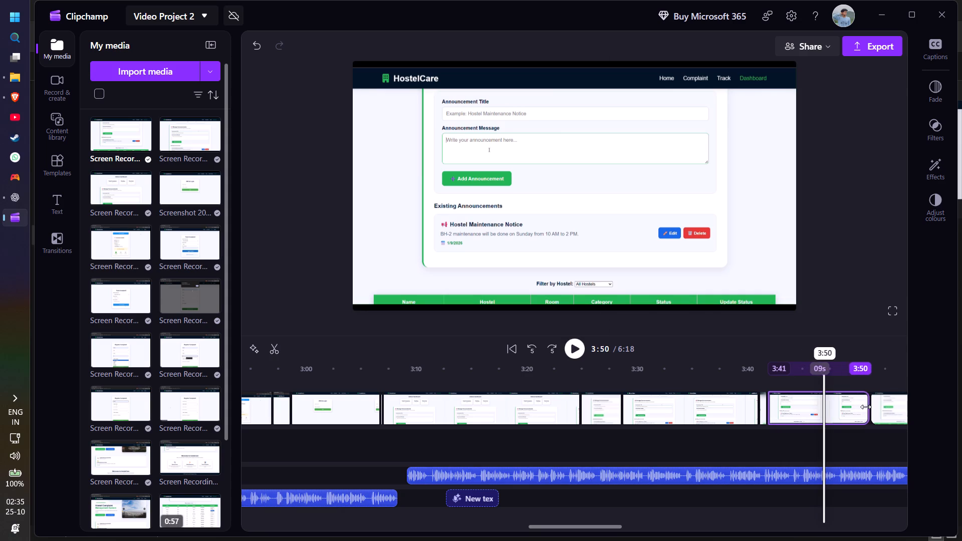
pyautogui.moveTo(866, 407); pyautogui.dragTo(870, 407)
pyautogui.click(580, 350)
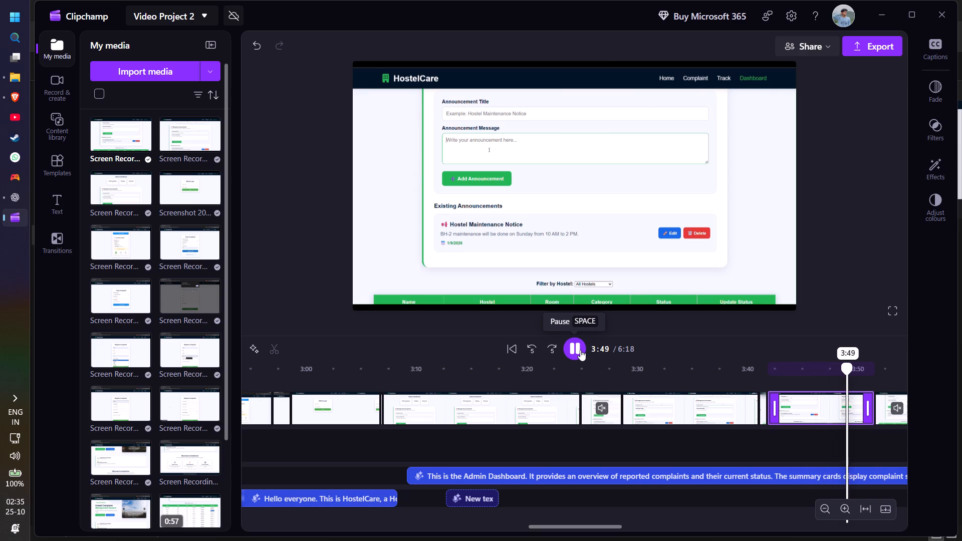
pyautogui.click(580, 350)
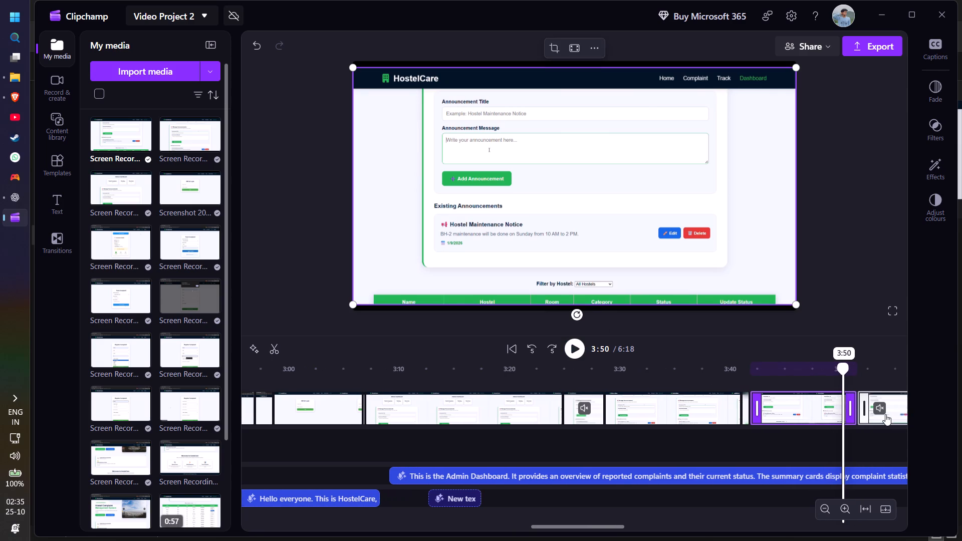
# Adjust the Announcement Message freeze frame's end to about 3:57, making it about 15 s long to match the narration.
pyautogui.moveTo(846, 409); pyautogui.dragTo(878, 410)
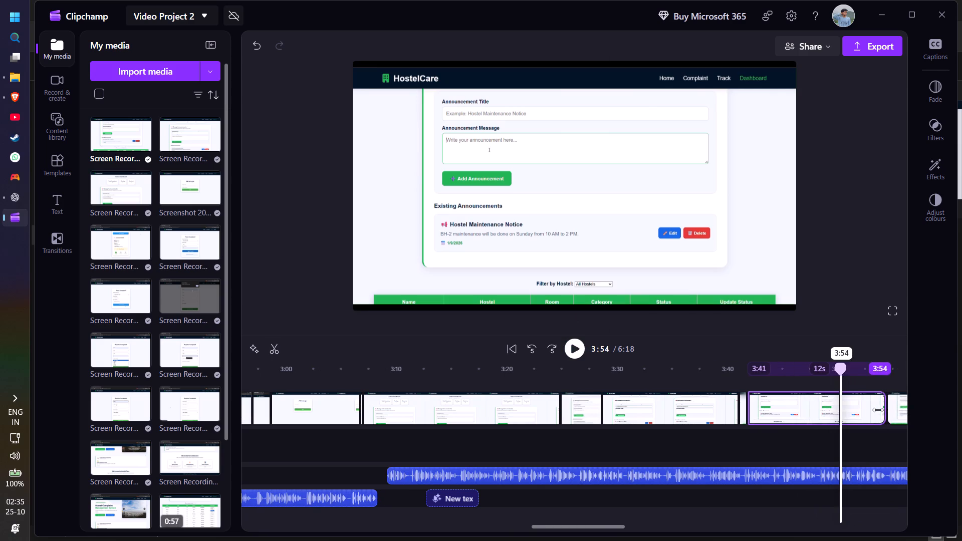
pyautogui.moveTo(878, 410); pyautogui.dragTo(885, 411)
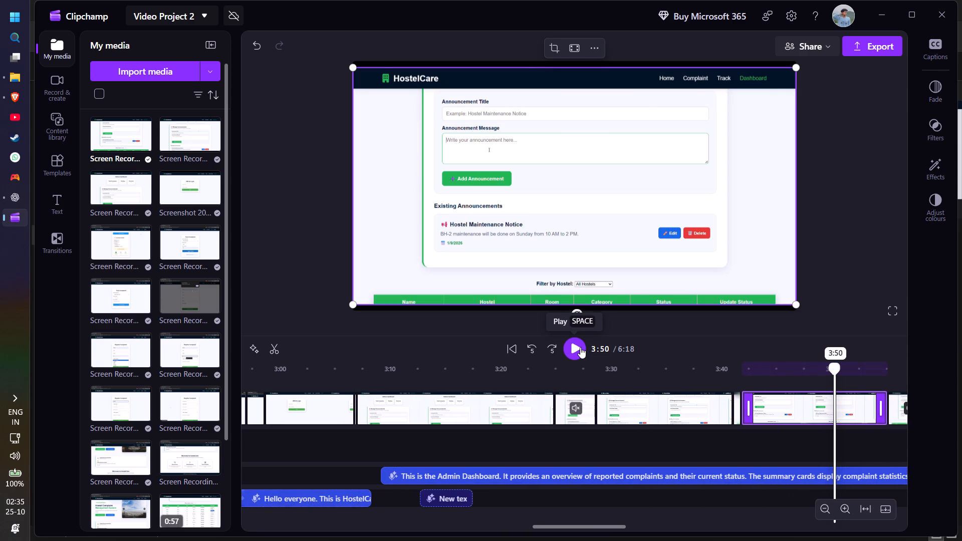
pyautogui.click(580, 347)
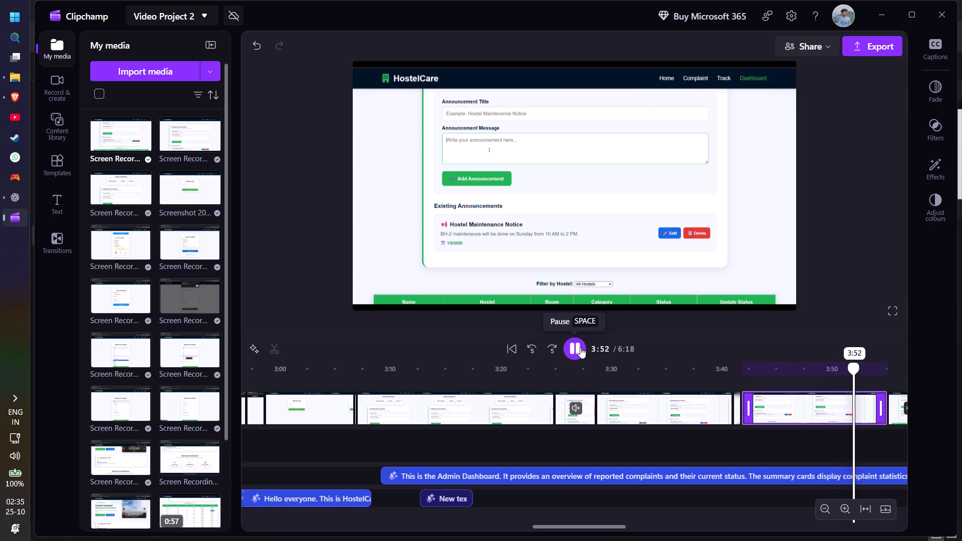
pyautogui.click(580, 347)
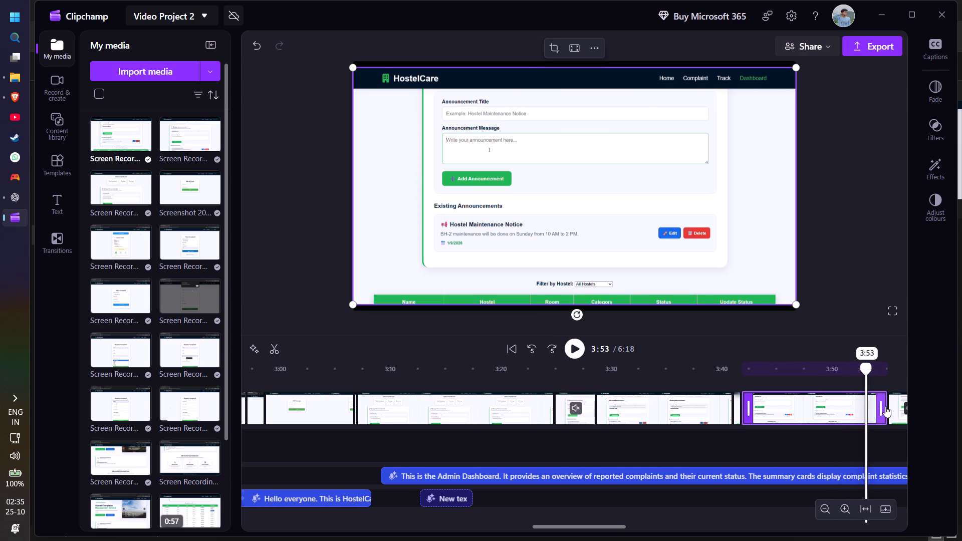
pyautogui.click(885, 406)
pyautogui.rightClick(866, 409)
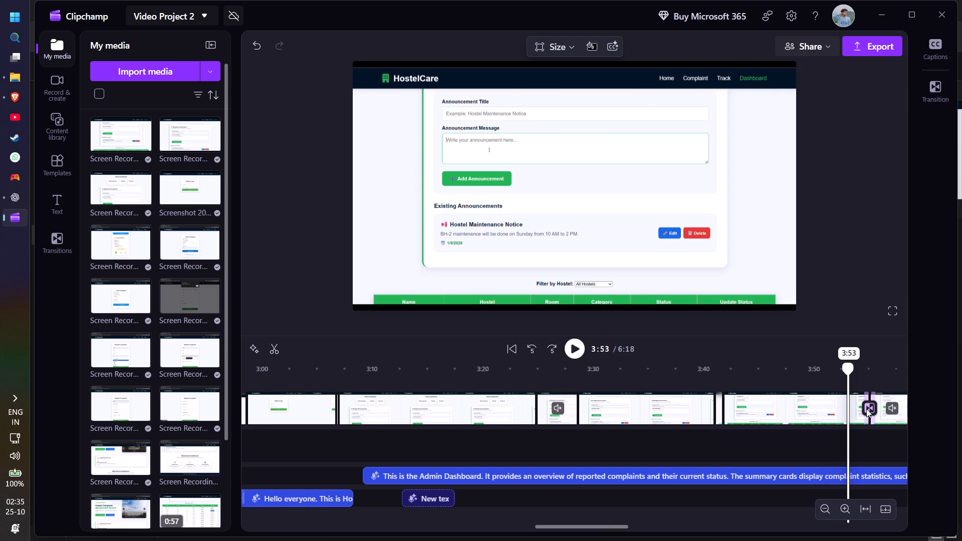
pyautogui.click(840, 419)
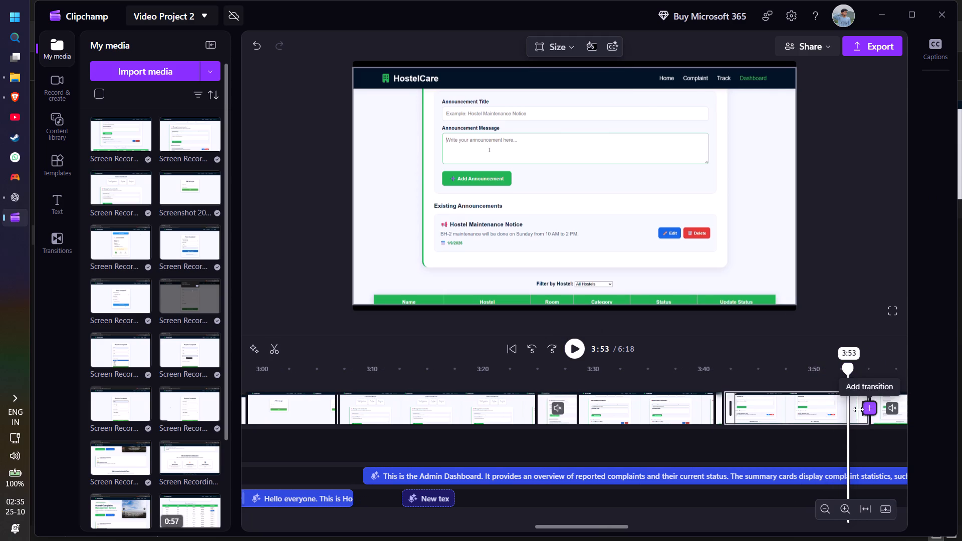
pyautogui.moveTo(858, 409); pyautogui.dragTo(886, 409)
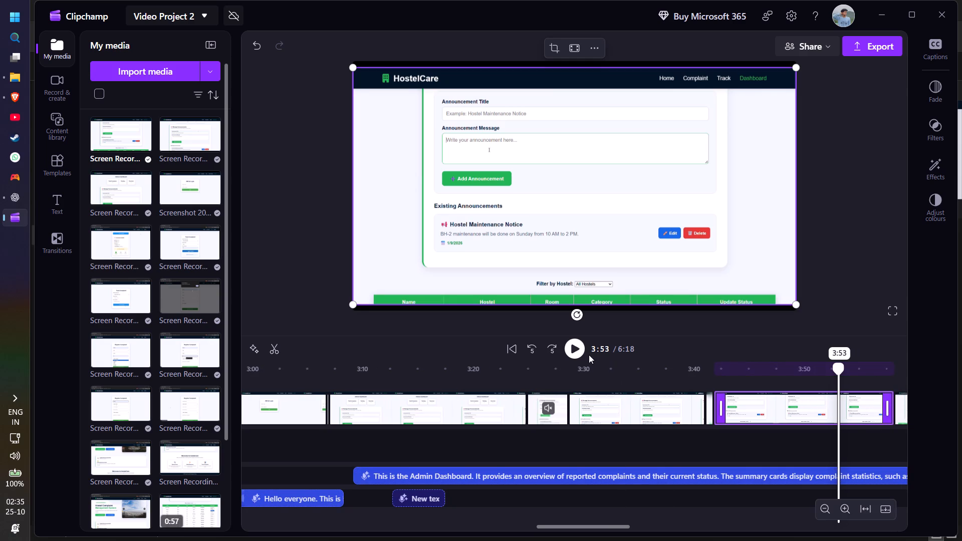
pyautogui.click(579, 351)
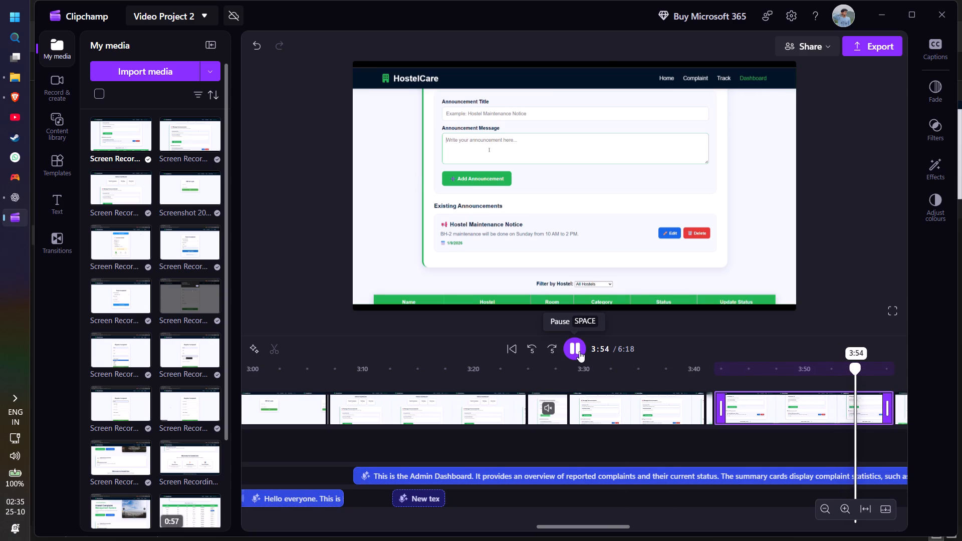
pyautogui.click(579, 351)
pyautogui.click(579, 351)
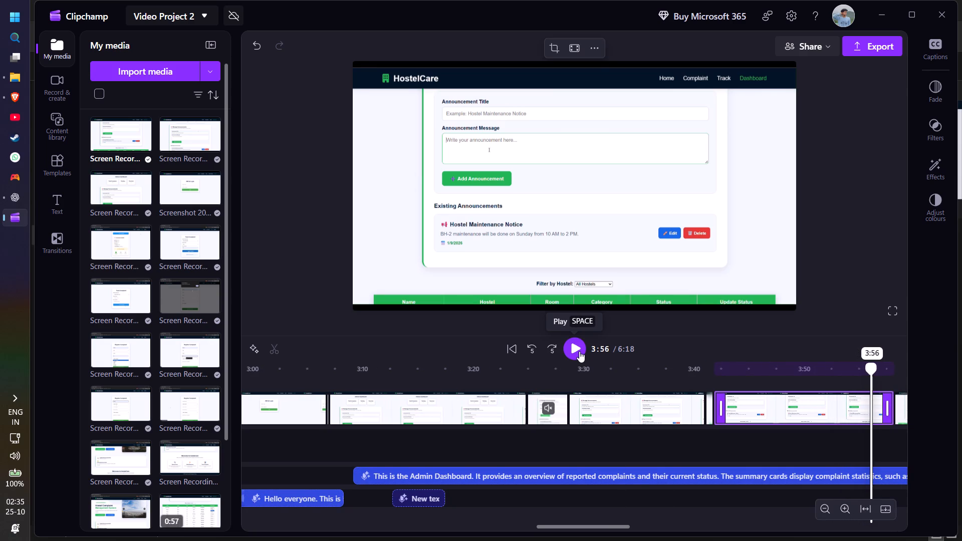
pyautogui.click(579, 351)
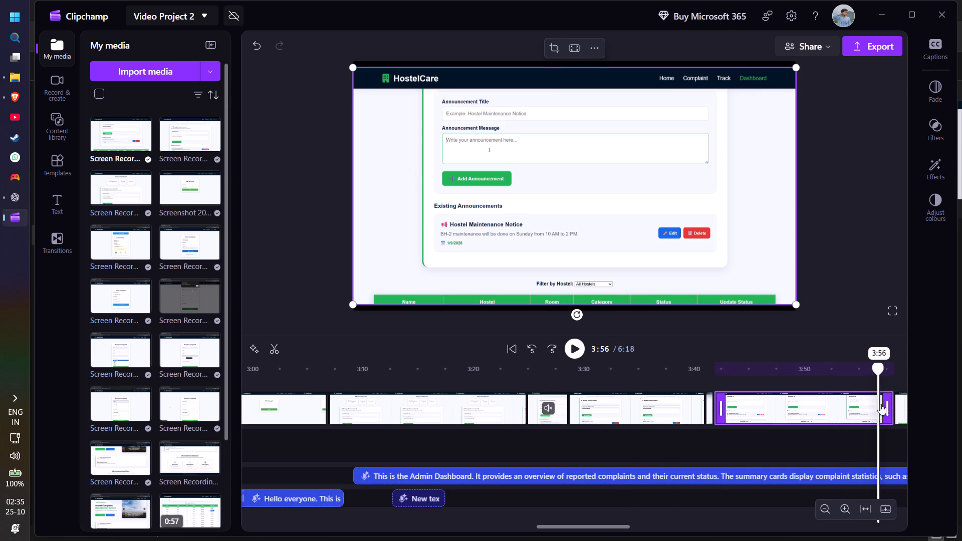
pyautogui.moveTo(856, 413); pyautogui.dragTo(851, 413)
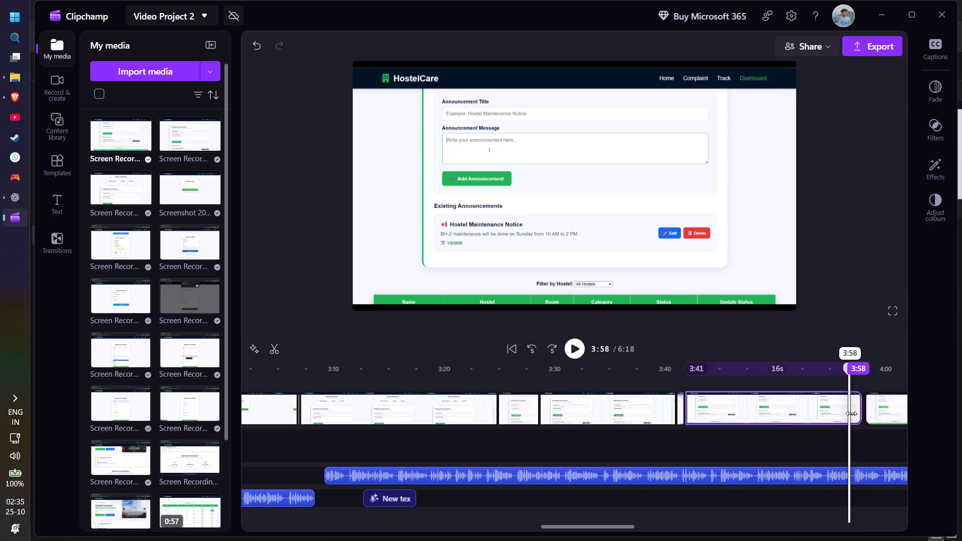
pyautogui.moveTo(851, 413); pyautogui.dragTo(844, 414)
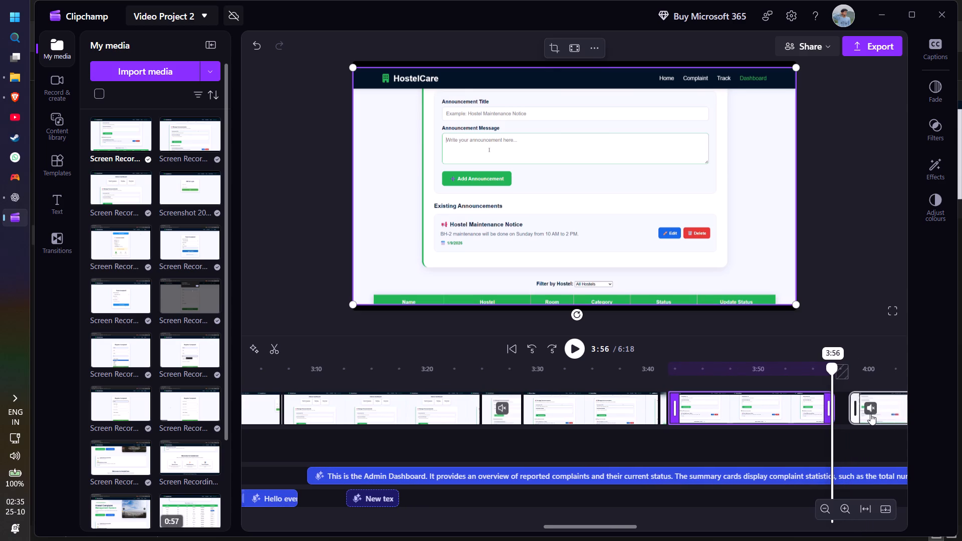
# Move the remaining dashboard recording earlier to about 3:57, closing the gap after the freeze frame.
pyautogui.moveTo(863, 410); pyautogui.dragTo(850, 413)
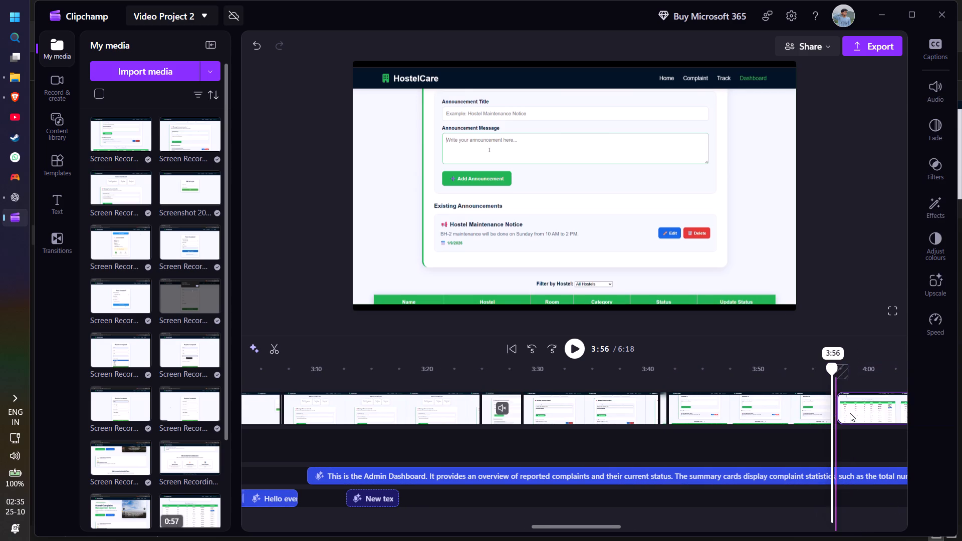
pyautogui.moveTo(850, 413); pyautogui.dragTo(849, 413)
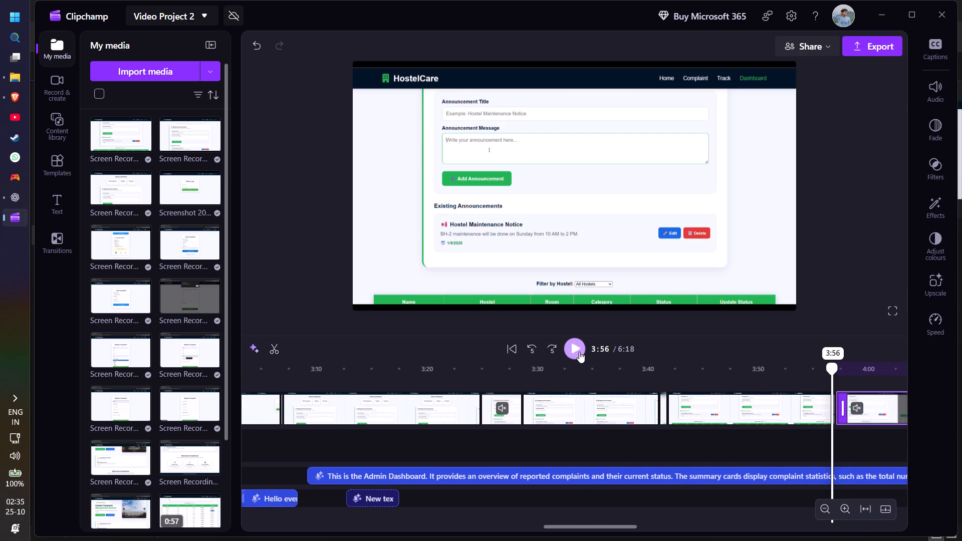
# Play the recording from 3:56 and insert a freeze frame at about 3:59, with the cursor over the Hostel Maintenance Notice announcement.
pyautogui.click(579, 352)
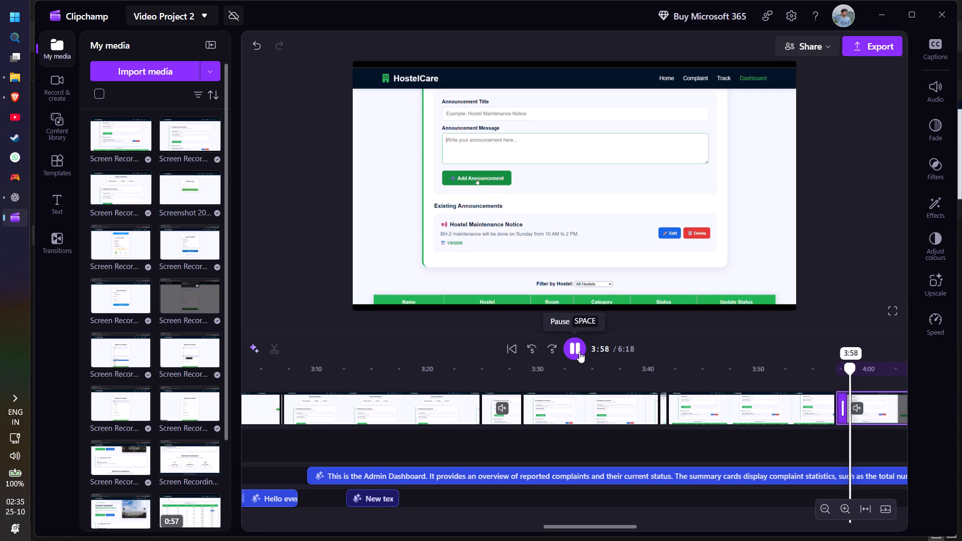
pyautogui.click(579, 352)
pyautogui.click(579, 352)
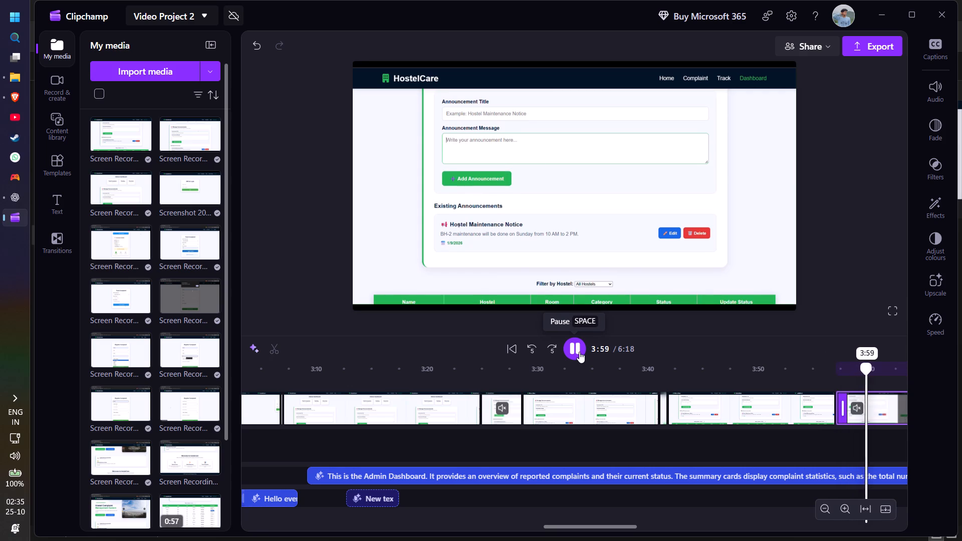
pyautogui.click(579, 352)
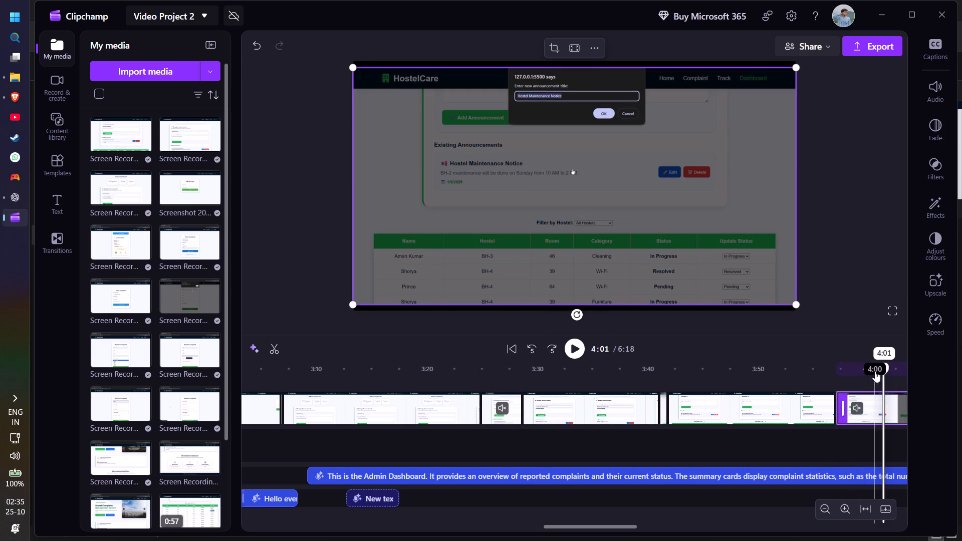
pyautogui.moveTo(880, 365); pyautogui.dragTo(858, 368)
pyautogui.click(571, 352)
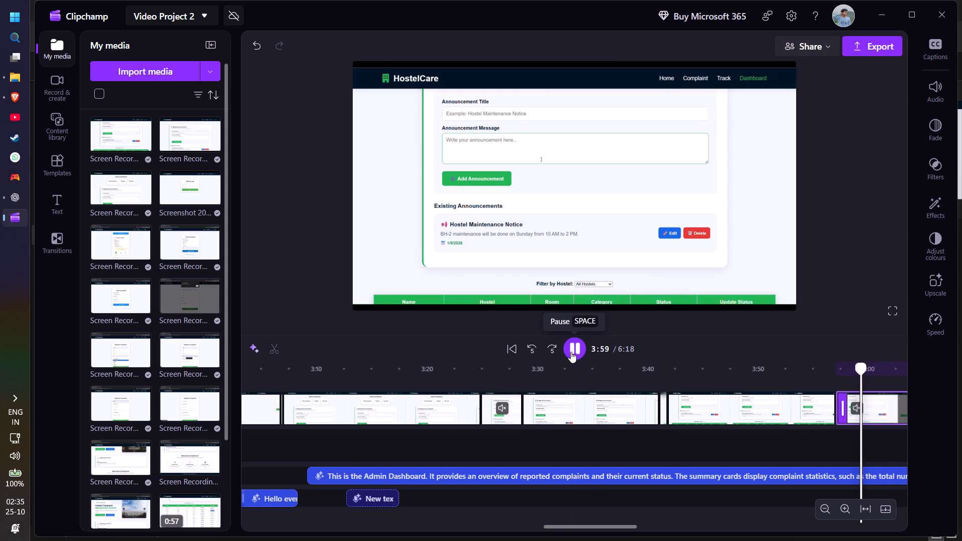
pyautogui.click(571, 352)
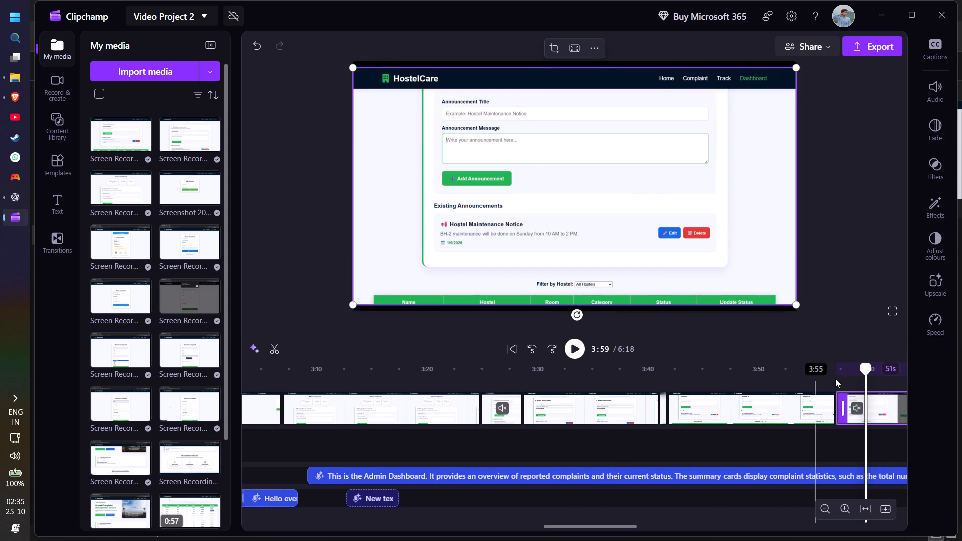
pyautogui.rightClick(868, 402)
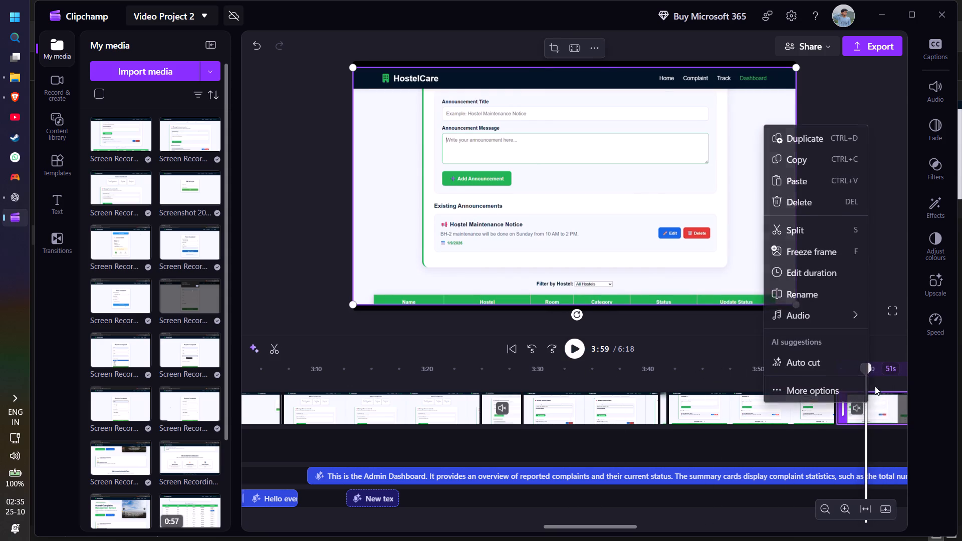
pyautogui.click(818, 249)
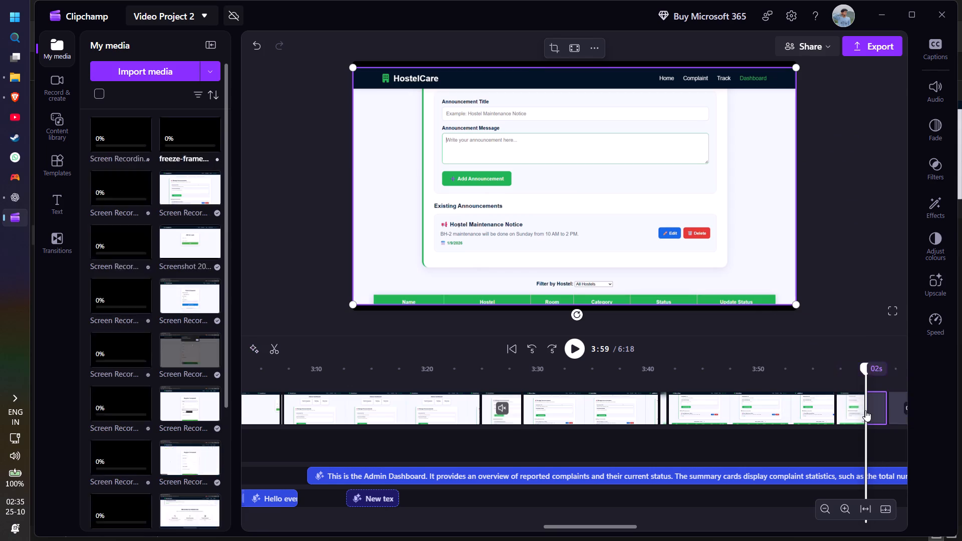
# Extend the Hostel Maintenance Notice freeze frame to about 8 s, ending near 4:08, playing the narration to check the fit.
pyautogui.moveTo(885, 406); pyautogui.dragTo(901, 406)
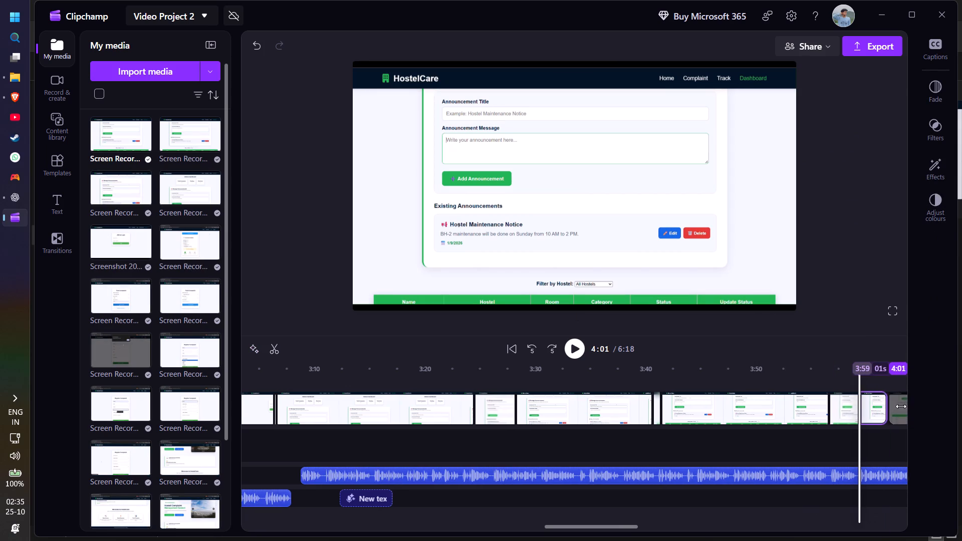
pyautogui.moveTo(901, 406); pyautogui.dragTo(911, 406)
pyautogui.click(571, 345)
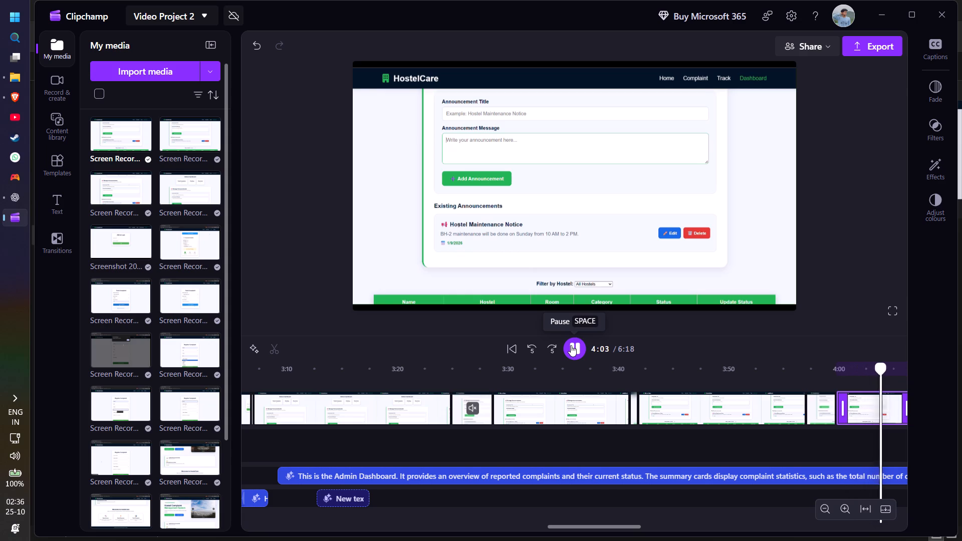
pyautogui.click(571, 345)
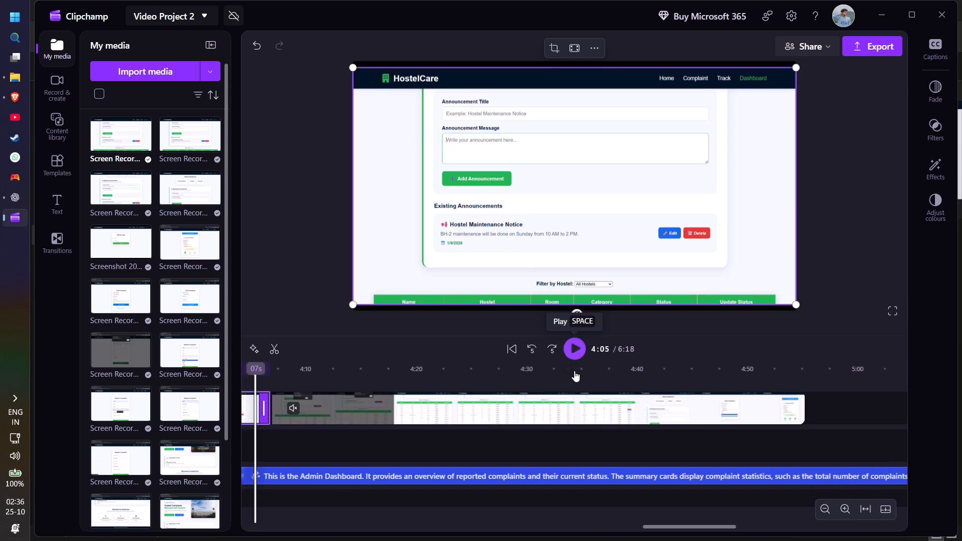
pyautogui.moveTo(261, 410); pyautogui.dragTo(279, 410)
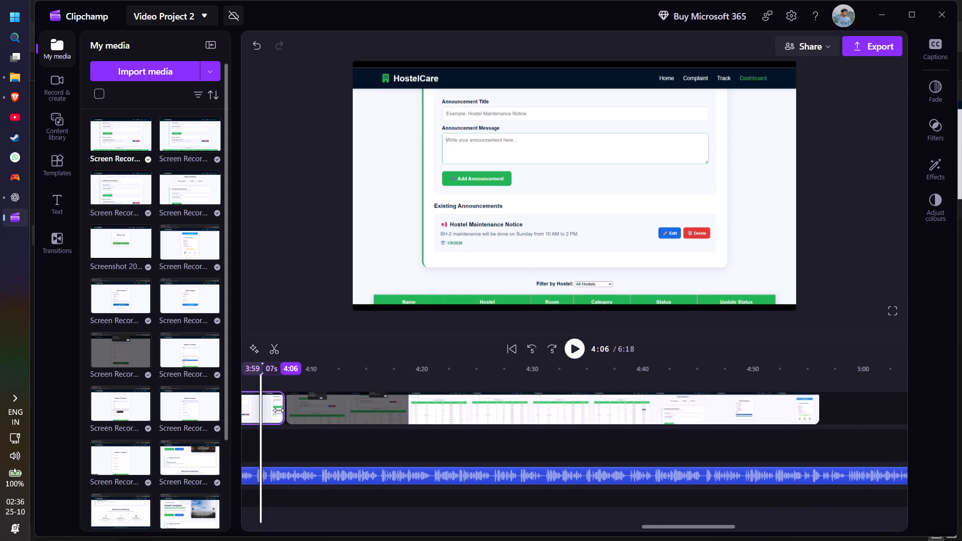
pyautogui.moveTo(279, 410); pyautogui.dragTo(288, 411)
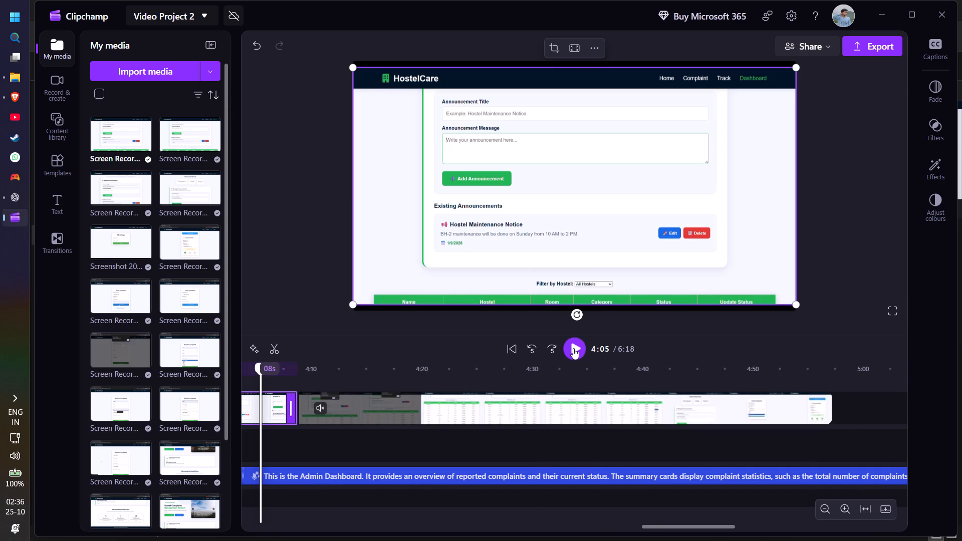
pyautogui.click(573, 348)
pyautogui.click(573, 348)
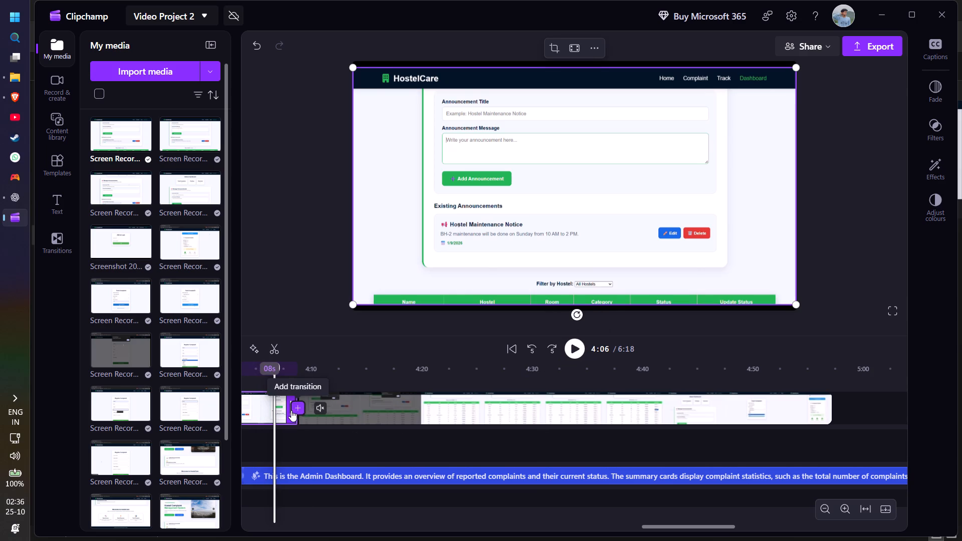
# Extend the same freeze frame to about 11 s, ending near 4:11, and play the narration past its end to check the timing.
pyautogui.moveTo(287, 415); pyautogui.dragTo(312, 415)
pyautogui.click(579, 348)
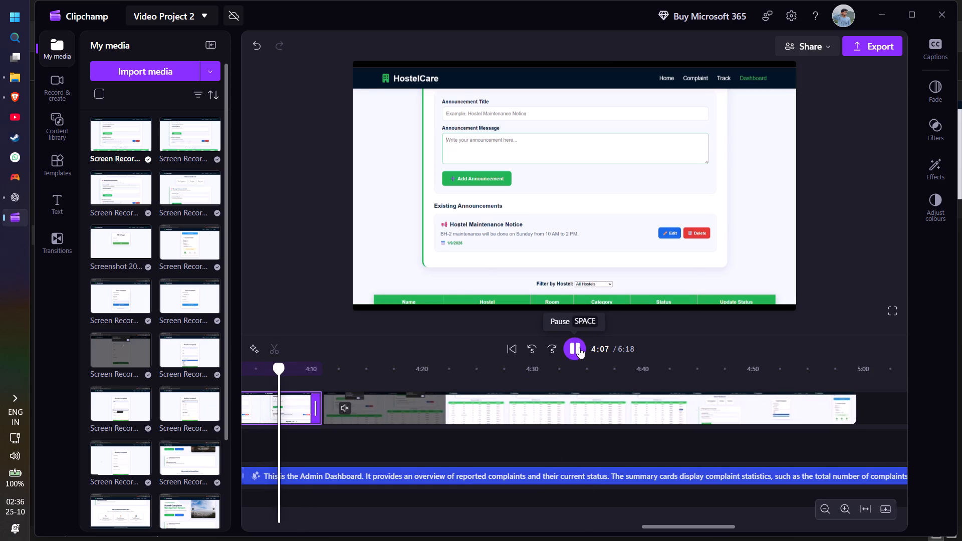
pyautogui.click(579, 348)
pyautogui.click(579, 348)
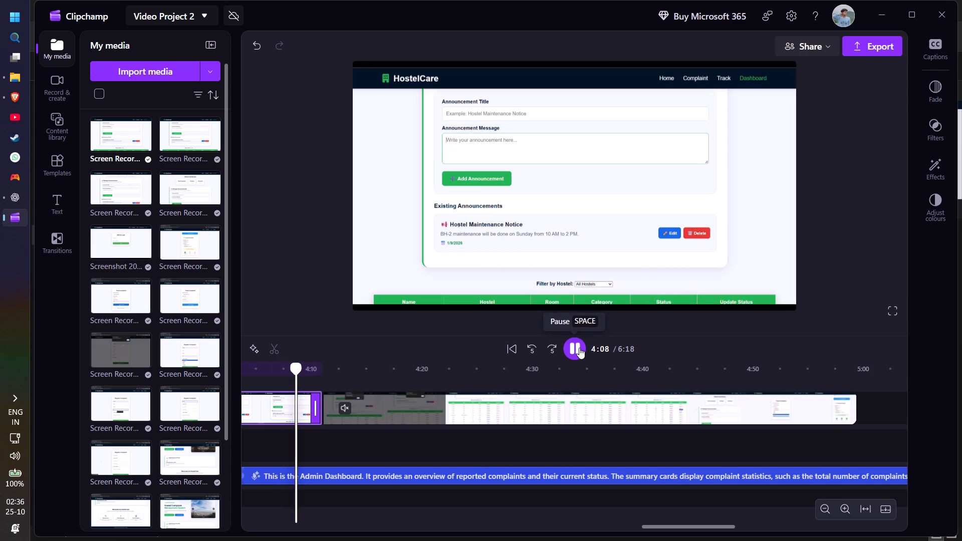
pyautogui.click(579, 348)
pyautogui.click(579, 348)
pyautogui.click(579, 348)
pyautogui.click(579, 348)
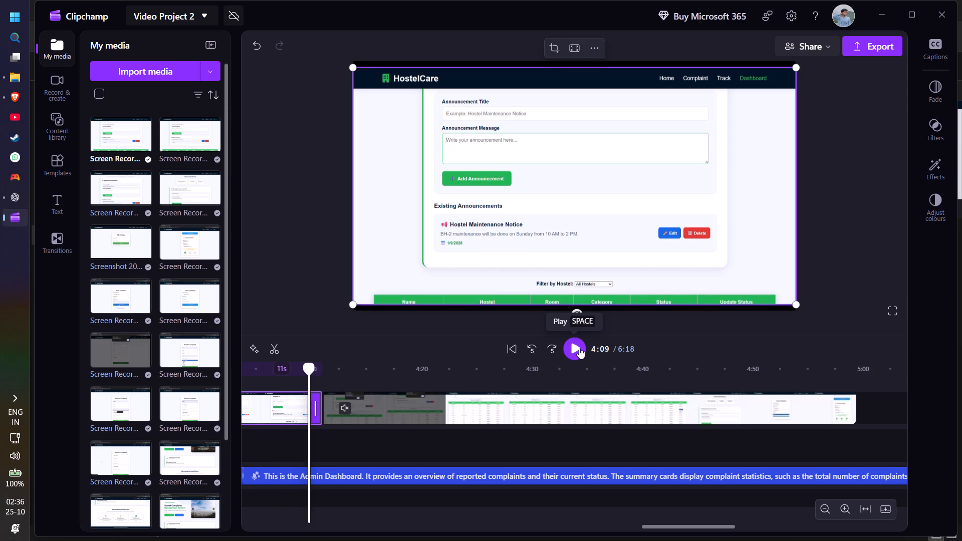
pyautogui.click(579, 348)
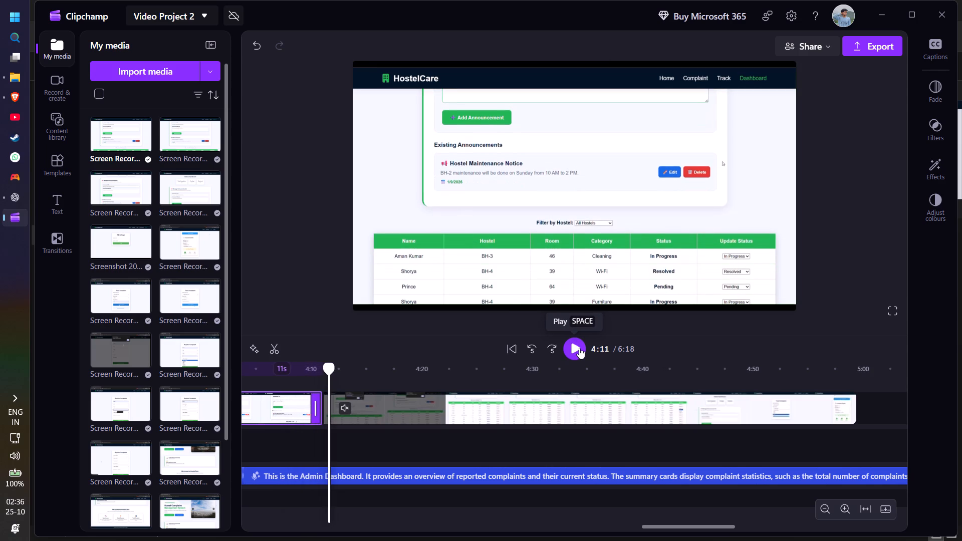
pyautogui.moveTo(330, 367); pyautogui.dragTo(306, 370)
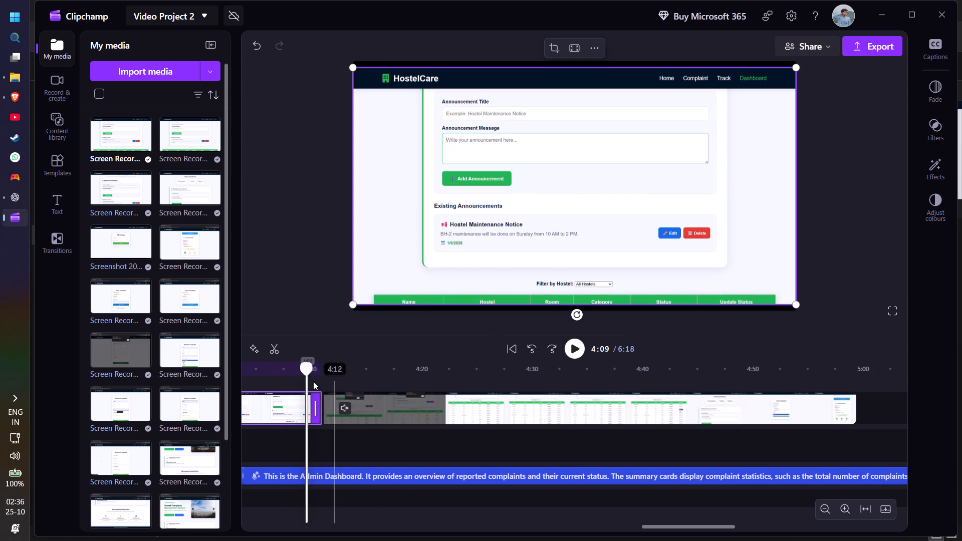
# Lengthen the Hostel Maintenance Notice freeze frame to about 17 s, ending near 4:17, playing the narration between adjustments.
pyautogui.moveTo(313, 412); pyautogui.dragTo(343, 414)
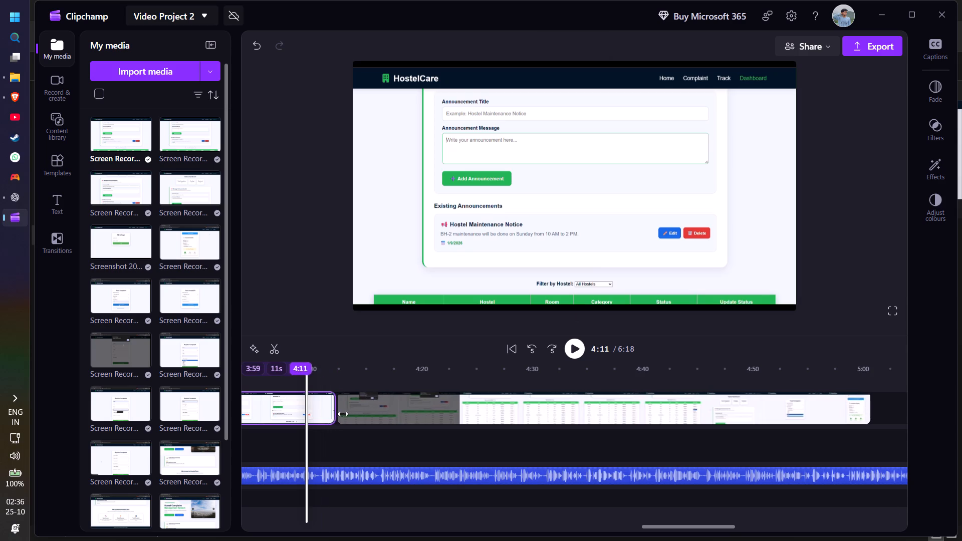
pyautogui.moveTo(343, 414); pyautogui.dragTo(360, 414)
pyautogui.click(576, 346)
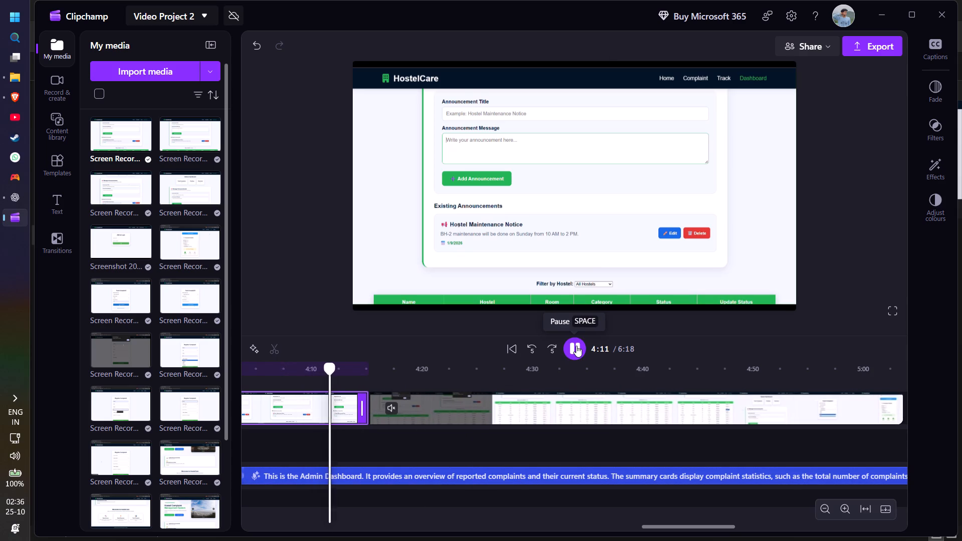
pyautogui.click(576, 346)
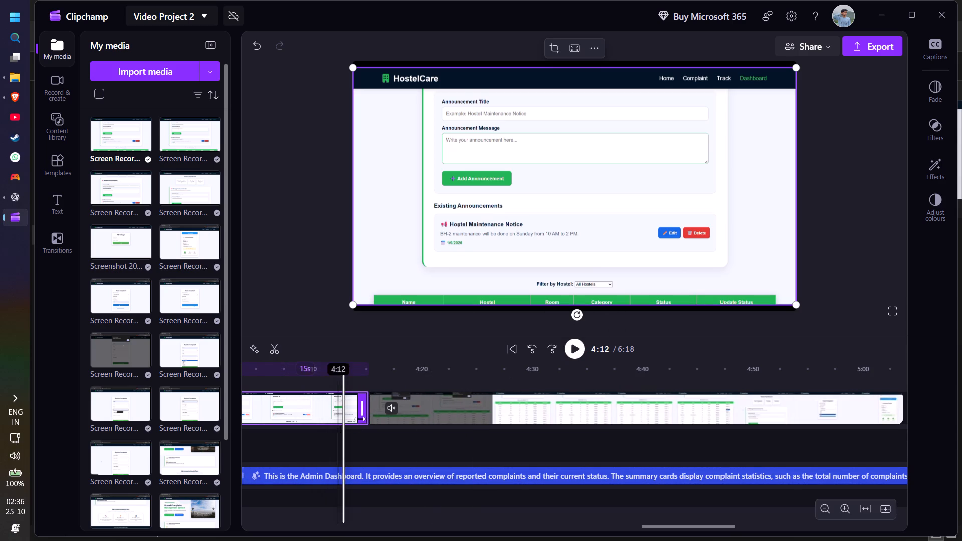
pyautogui.moveTo(363, 412); pyautogui.dragTo(384, 412)
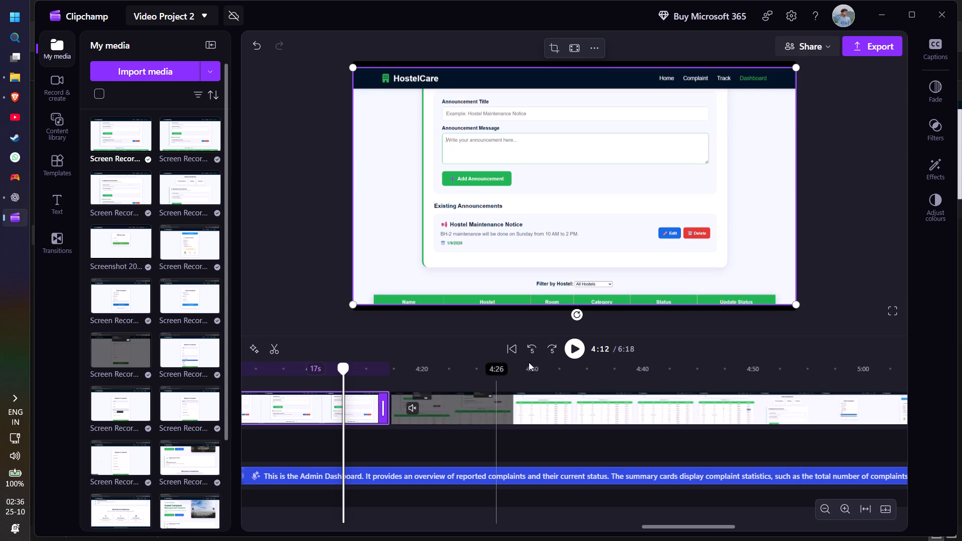
pyautogui.click(574, 346)
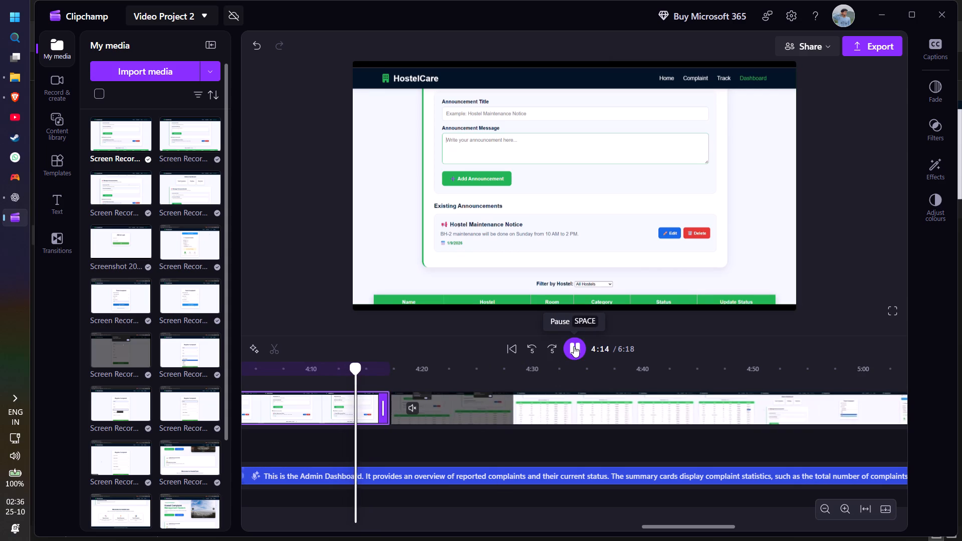
pyautogui.click(574, 346)
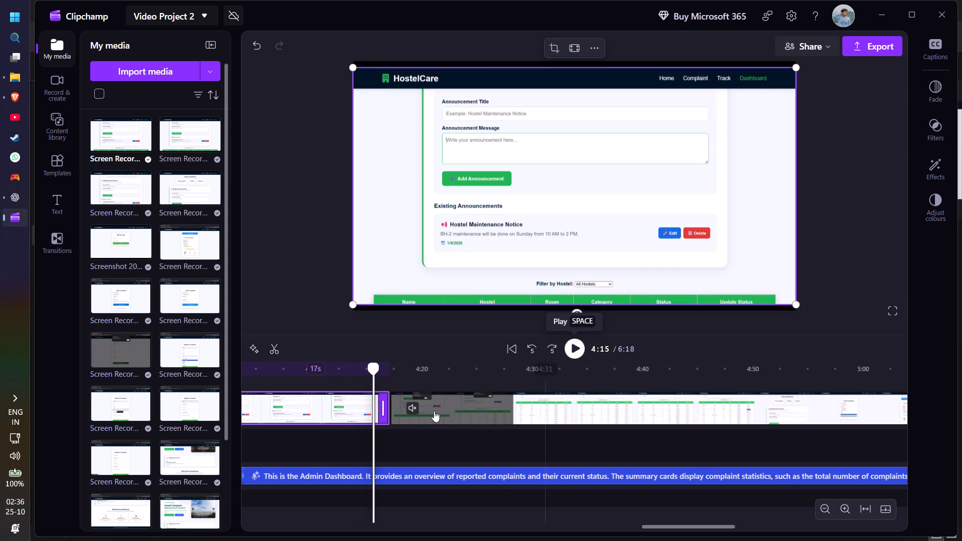
pyautogui.moveTo(382, 412); pyautogui.dragTo(389, 412)
# Play on from 4:15 and insert a freeze frame at about 4:24, just after the prompt for the new announcement message closes.
pyautogui.click(568, 348)
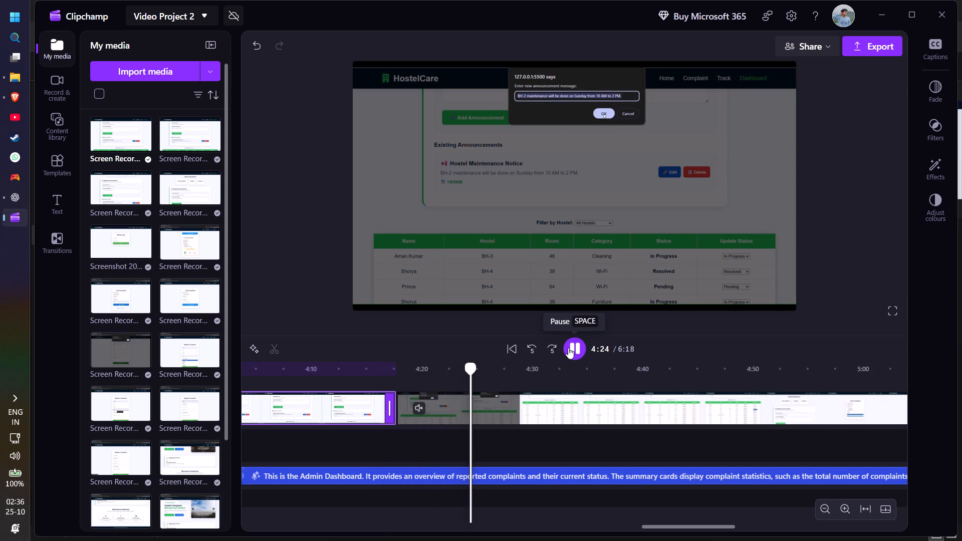
pyautogui.click(568, 348)
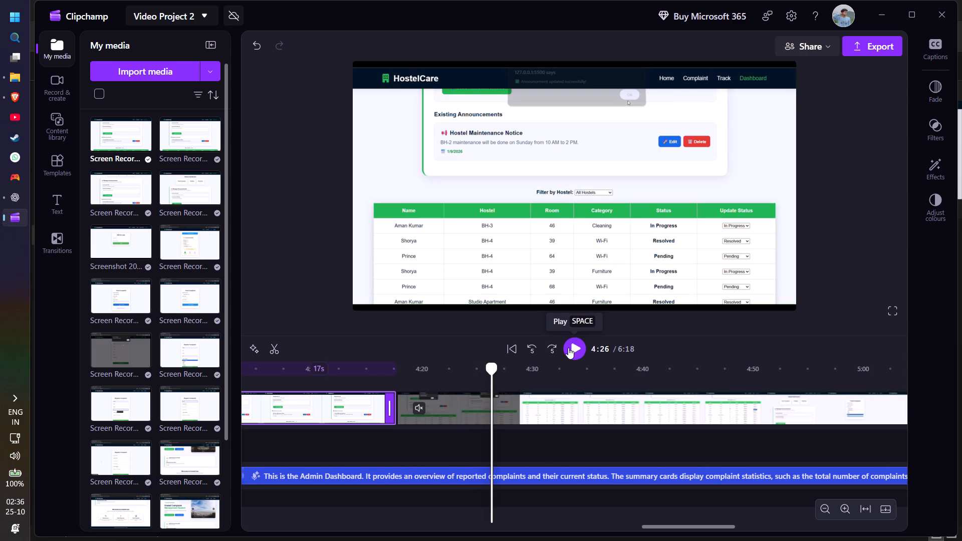
pyautogui.click(568, 348)
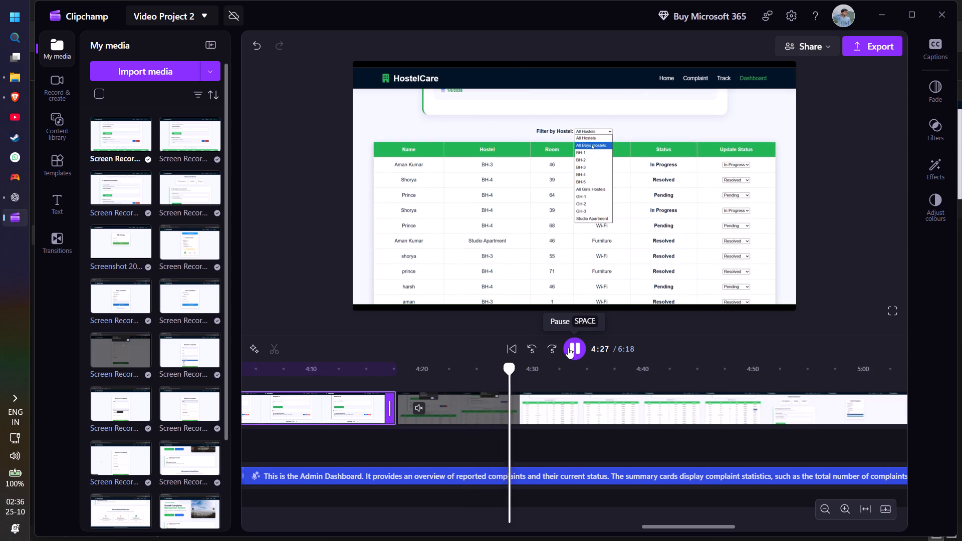
pyautogui.click(568, 348)
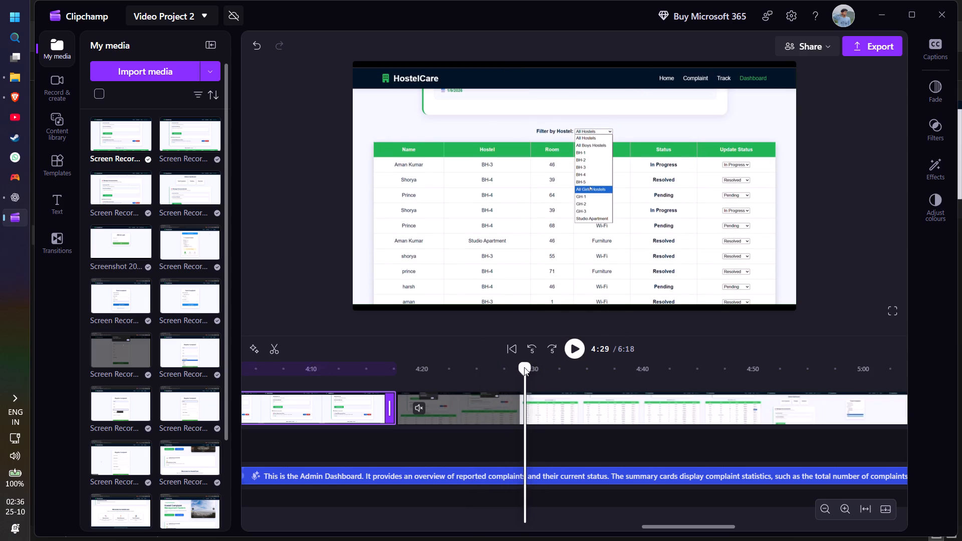
pyautogui.moveTo(523, 367); pyautogui.dragTo(485, 376)
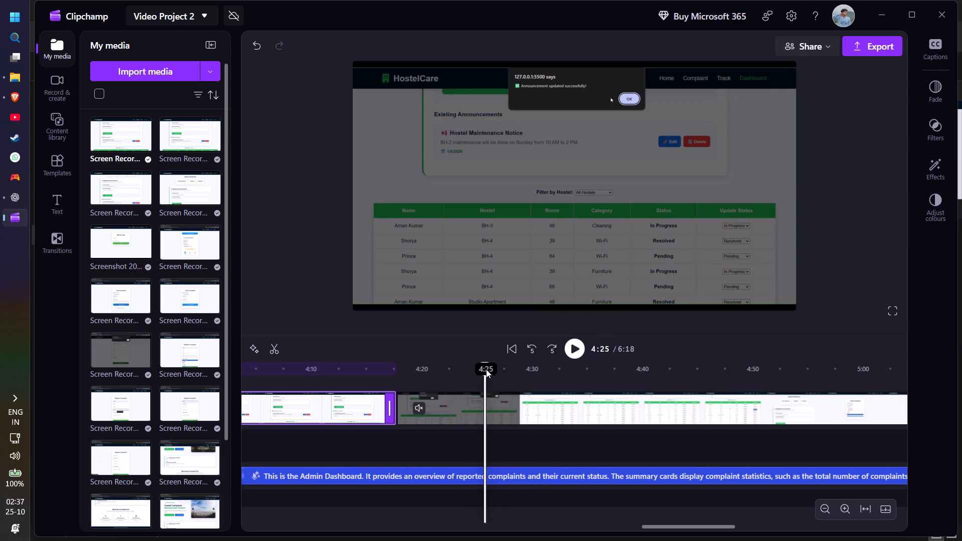
pyautogui.doubleClick(569, 347)
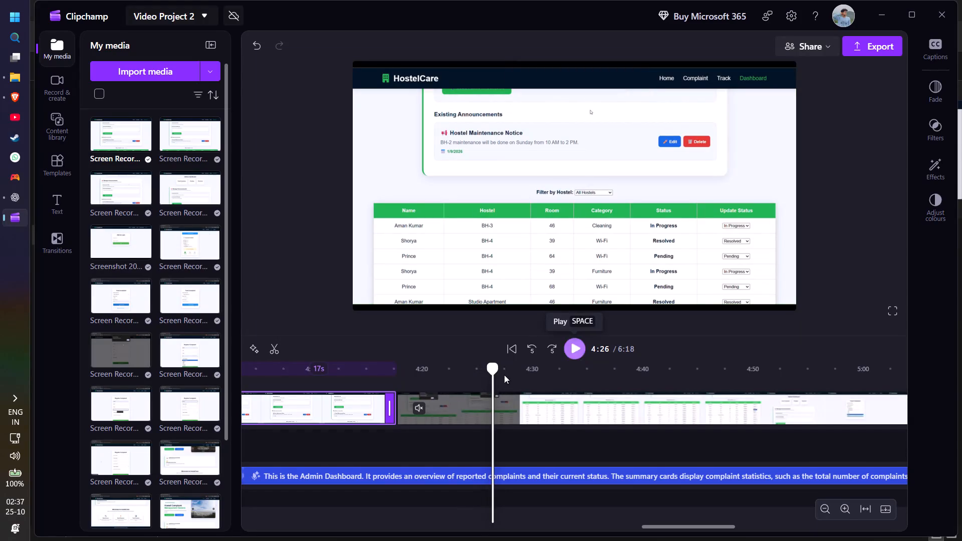
pyautogui.moveTo(488, 368); pyautogui.dragTo(470, 369)
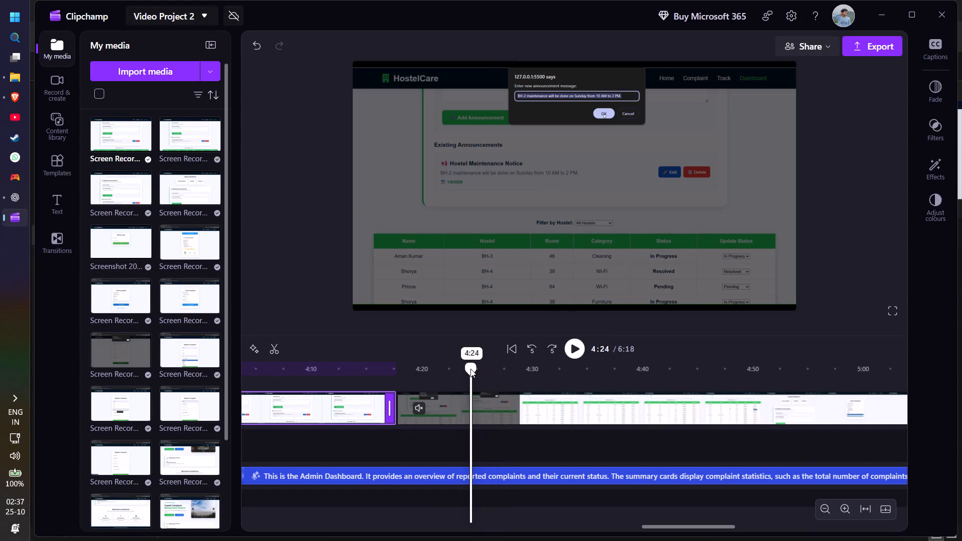
pyautogui.moveTo(470, 369); pyautogui.dragTo(474, 369)
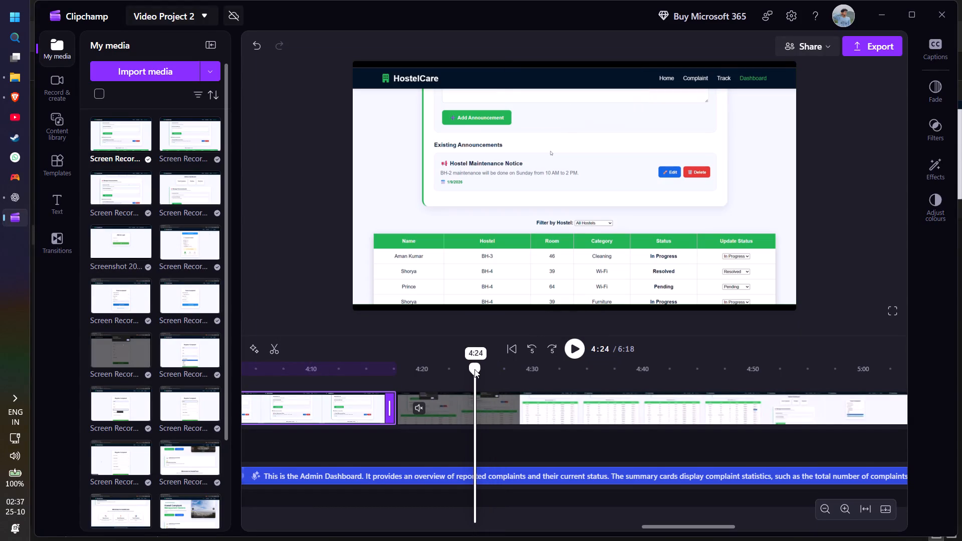
pyautogui.moveTo(474, 369); pyautogui.dragTo(475, 369)
pyautogui.rightClick(475, 369)
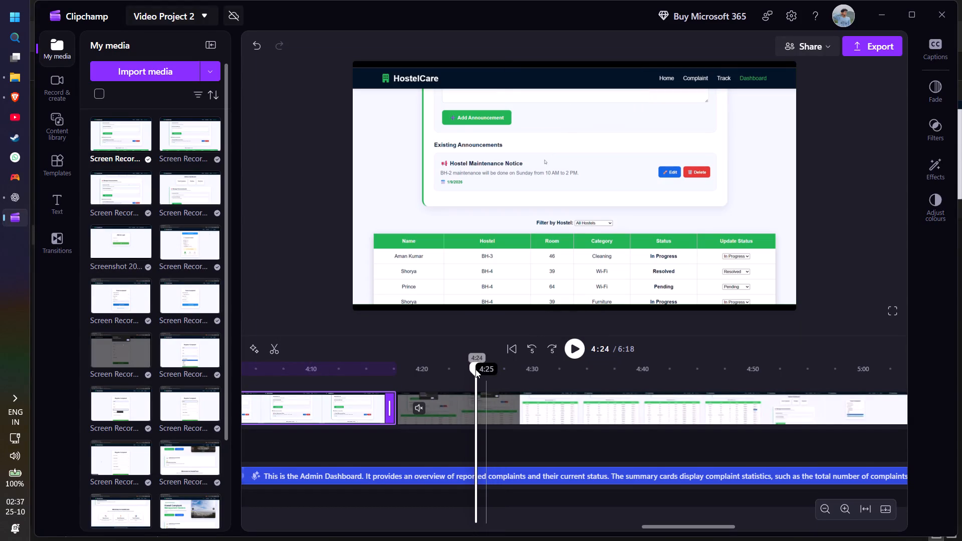
pyautogui.rightClick(483, 402)
pyautogui.click(529, 244)
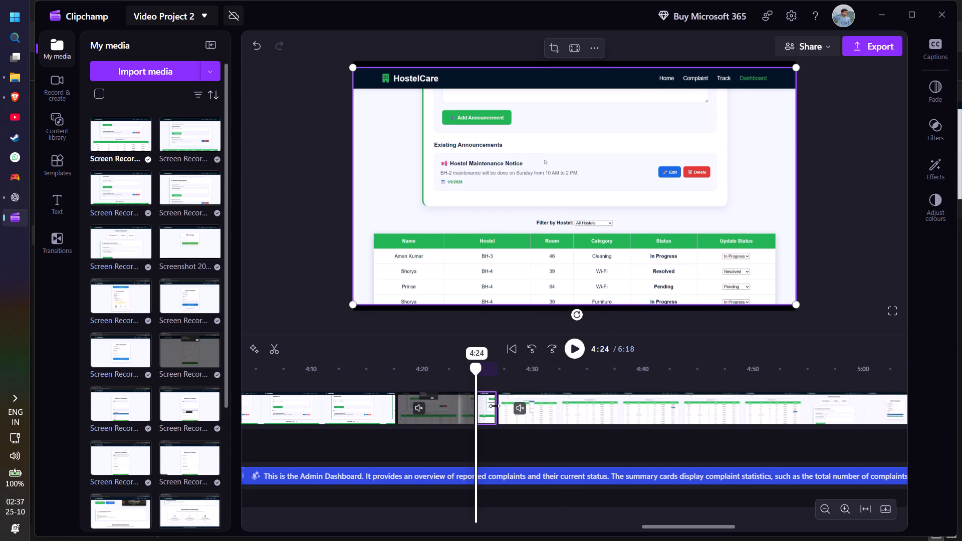
# Extend the new freeze frame at 4:24 to end near 4:29, playing the narration to check the fit.
pyautogui.moveTo(495, 406); pyautogui.dragTo(503, 405)
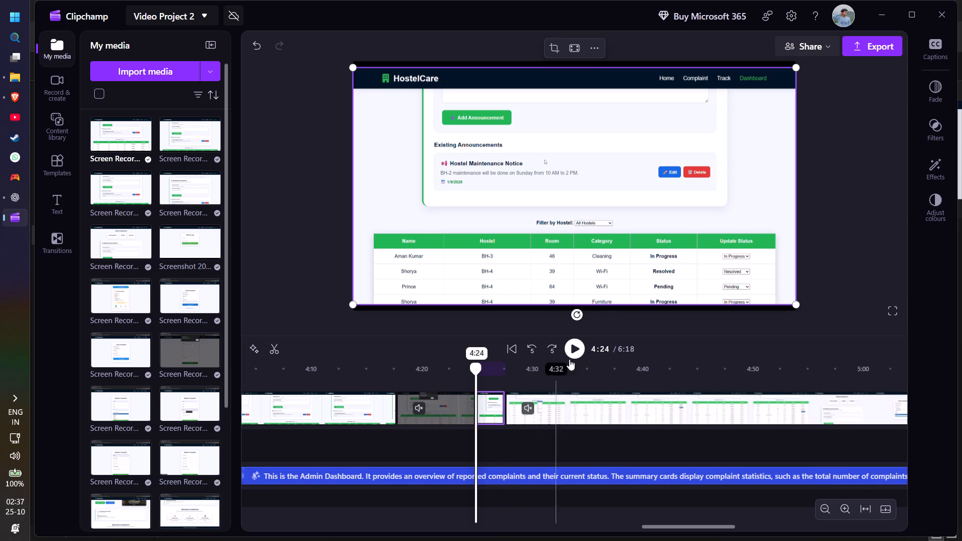
pyautogui.click(576, 346)
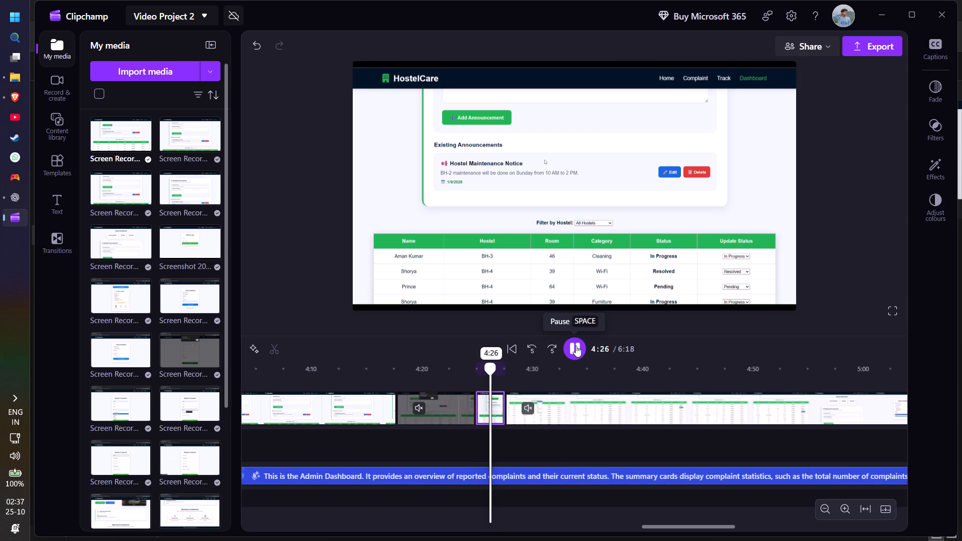
pyautogui.click(576, 346)
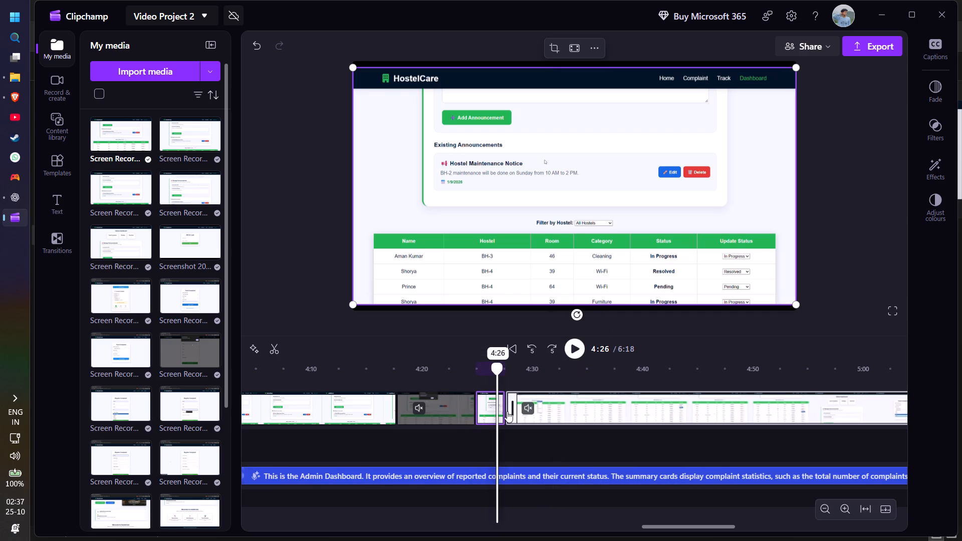
pyautogui.moveTo(502, 411); pyautogui.dragTo(518, 409)
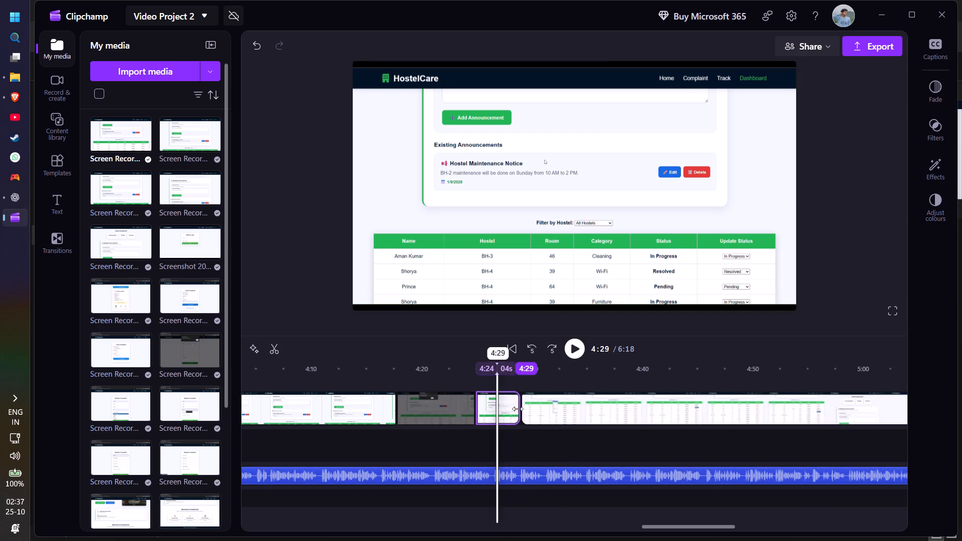
pyautogui.moveTo(518, 409); pyautogui.dragTo(523, 409)
pyautogui.click(573, 348)
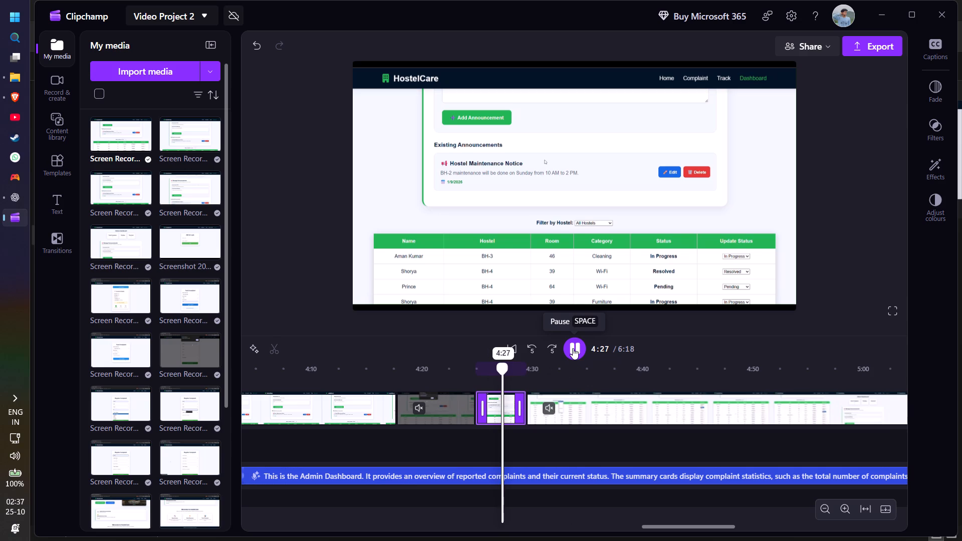
pyautogui.click(573, 348)
pyautogui.click(573, 348)
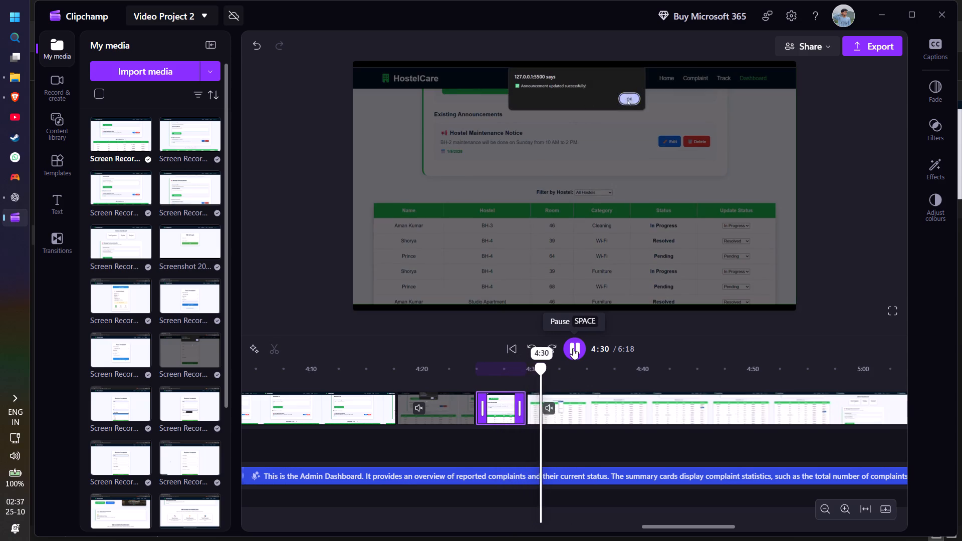
pyautogui.click(573, 348)
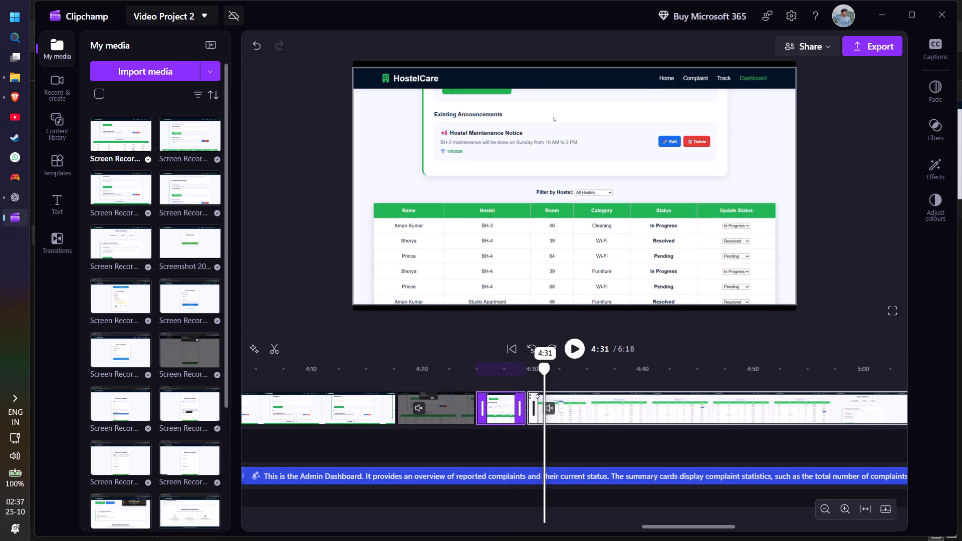
# Trim the start of the recording after the 4:24 freeze frame to about 4:31, and move the clip back to close the gap.
pyautogui.moveTo(533, 400); pyautogui.dragTo(538, 401)
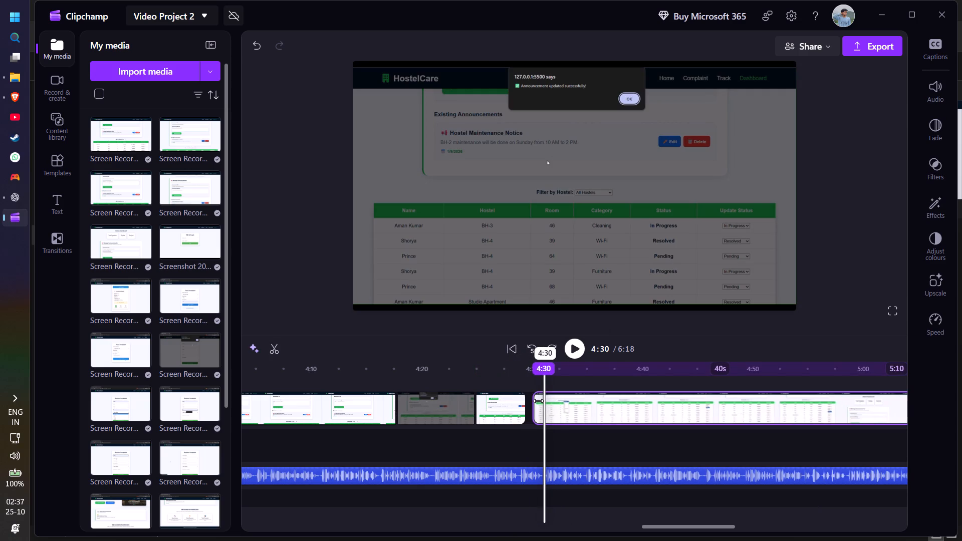
pyautogui.moveTo(538, 401); pyautogui.dragTo(550, 401)
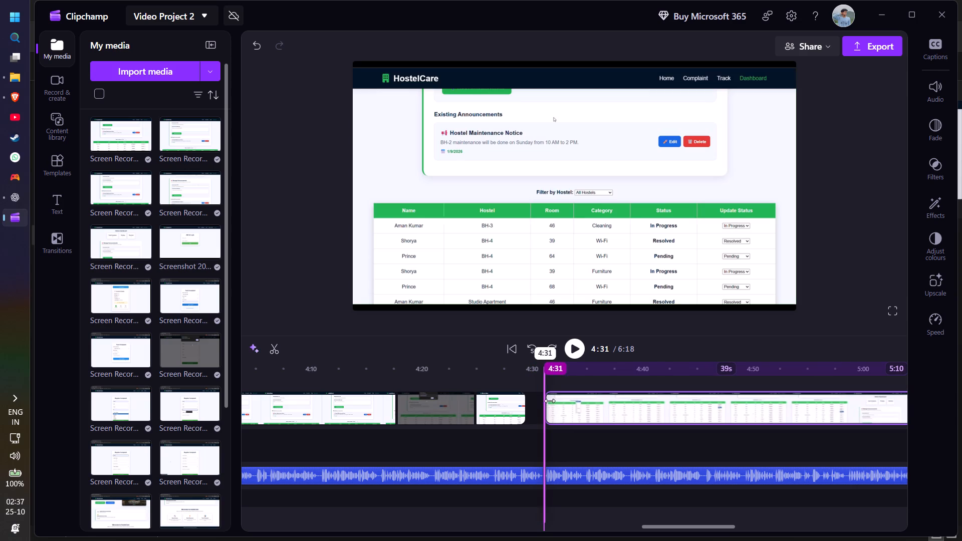
pyautogui.moveTo(550, 401); pyautogui.dragTo(551, 401)
pyautogui.moveTo(544, 371); pyautogui.dragTo(530, 373)
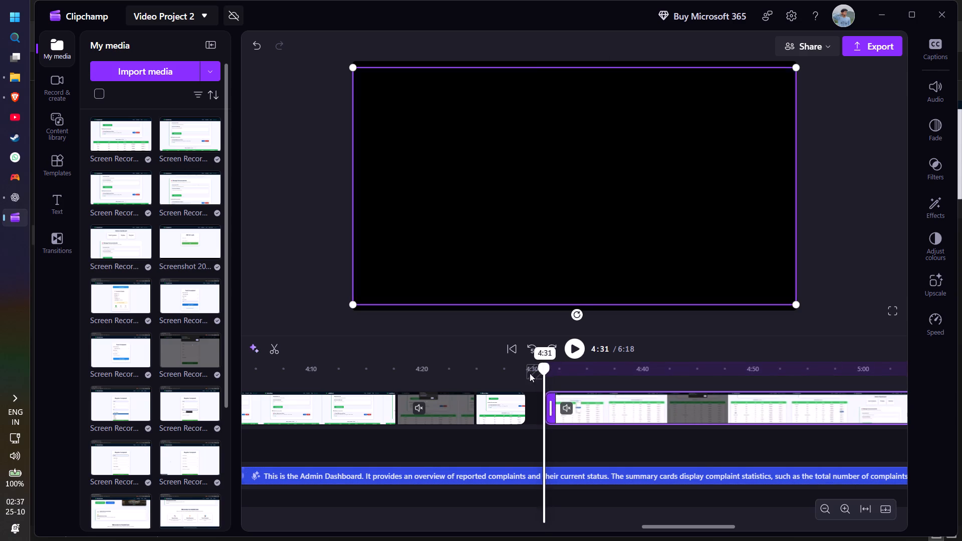
pyautogui.moveTo(530, 373); pyautogui.dragTo(516, 376)
pyautogui.moveTo(582, 398); pyautogui.dragTo(567, 401)
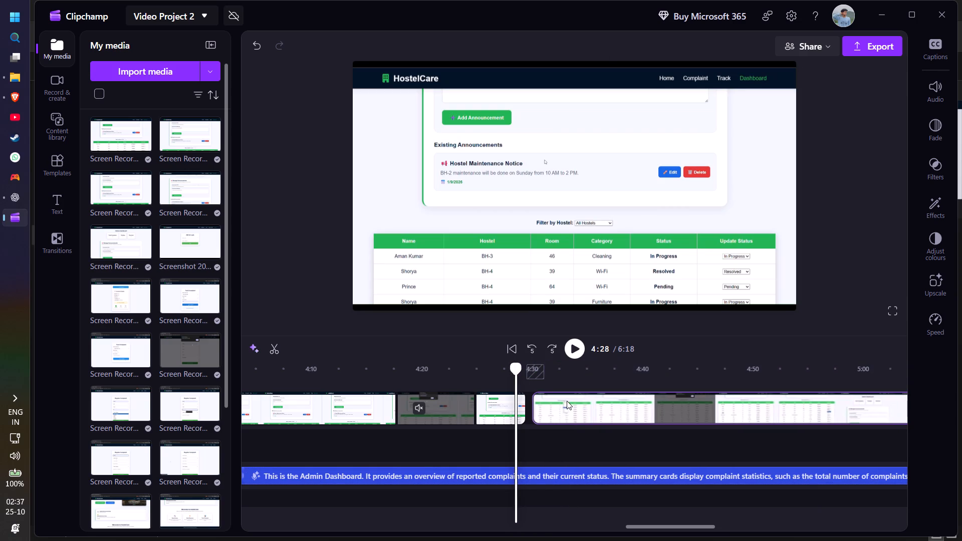
pyautogui.moveTo(567, 401); pyautogui.dragTo(564, 401)
# Play across the join near 4:29 and lengthen the preceding freeze frame to about 8 s, ending near 4:33.
pyautogui.click(574, 356)
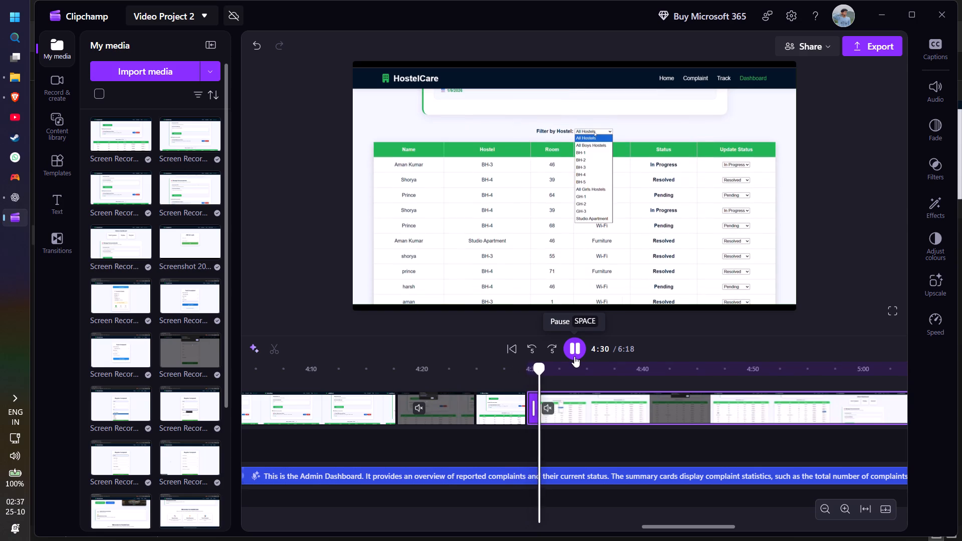
pyautogui.moveTo(550, 369); pyautogui.dragTo(520, 370)
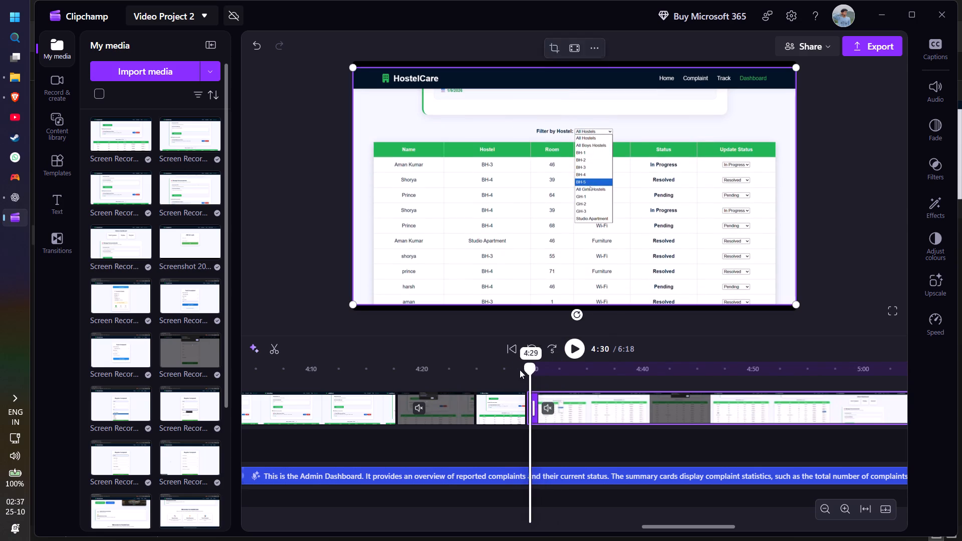
pyautogui.moveTo(520, 370); pyautogui.dragTo(496, 370)
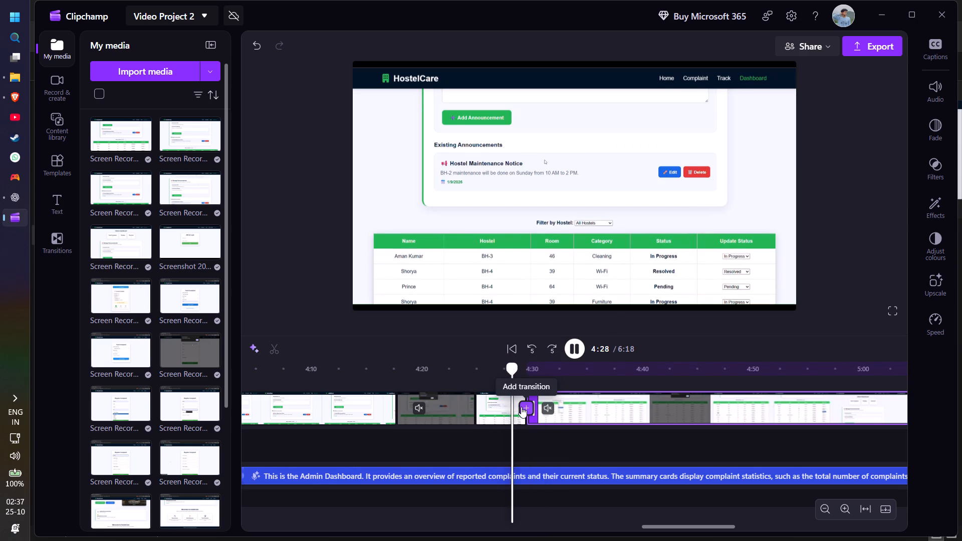
pyautogui.click(575, 342)
pyautogui.moveTo(523, 368); pyautogui.dragTo(516, 369)
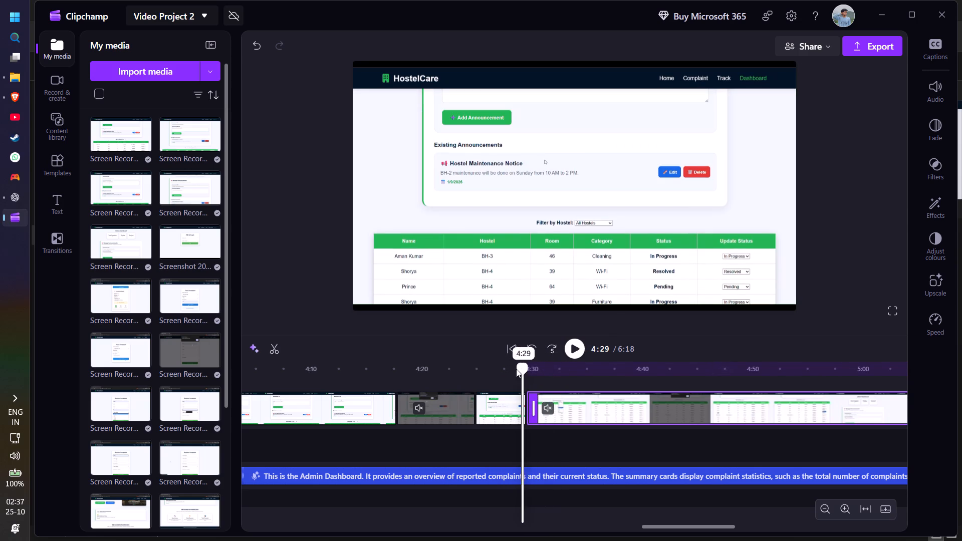
pyautogui.moveTo(516, 369); pyautogui.dragTo(511, 370)
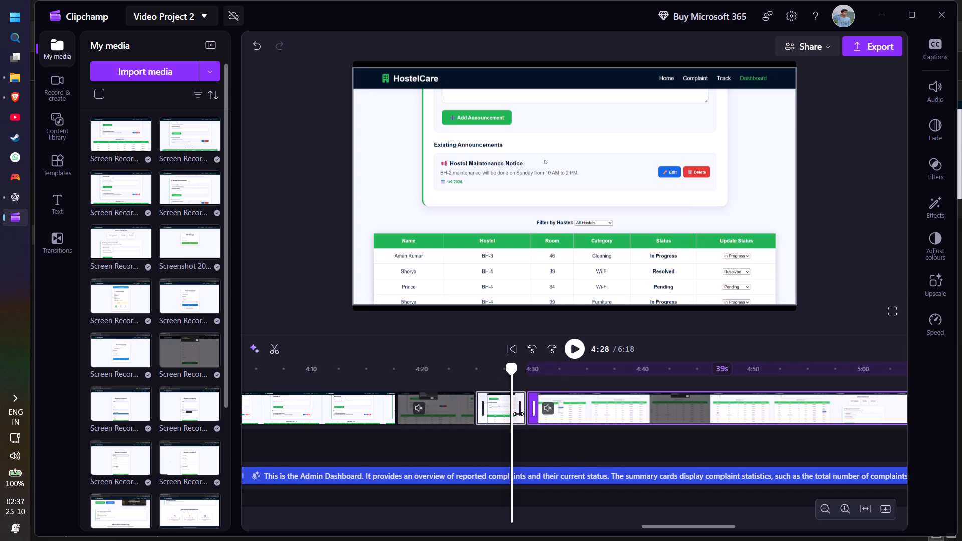
pyautogui.moveTo(518, 414); pyautogui.dragTo(532, 415)
pyautogui.click(572, 352)
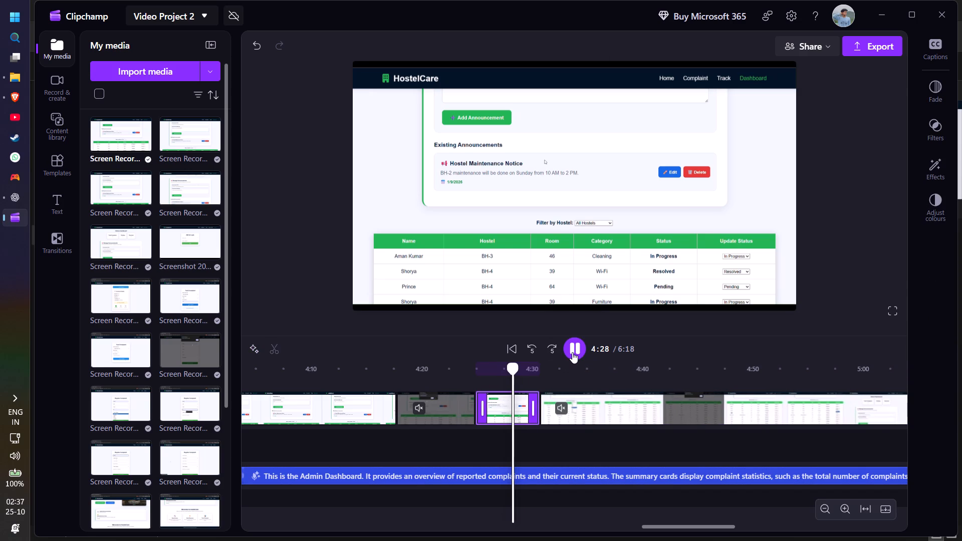
pyautogui.click(572, 352)
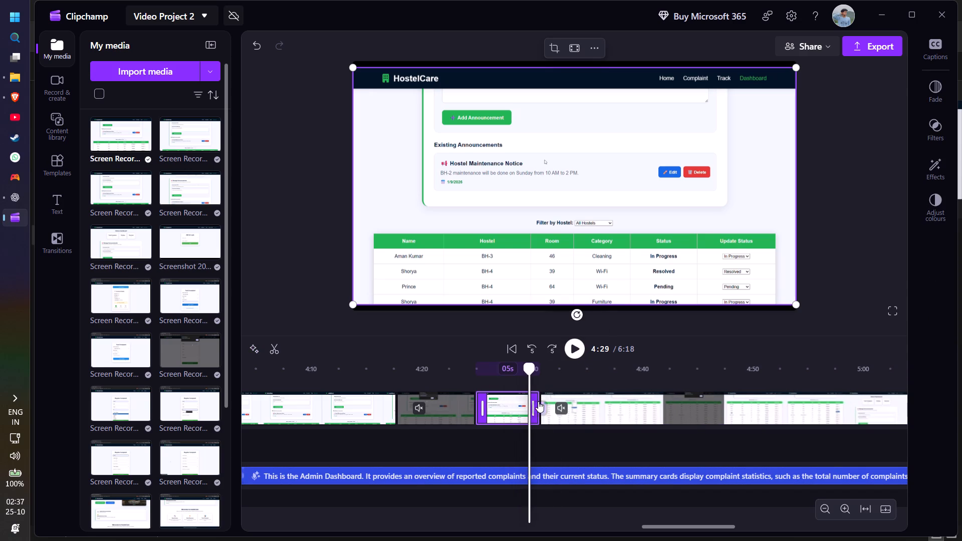
pyautogui.moveTo(533, 410); pyautogui.dragTo(544, 410)
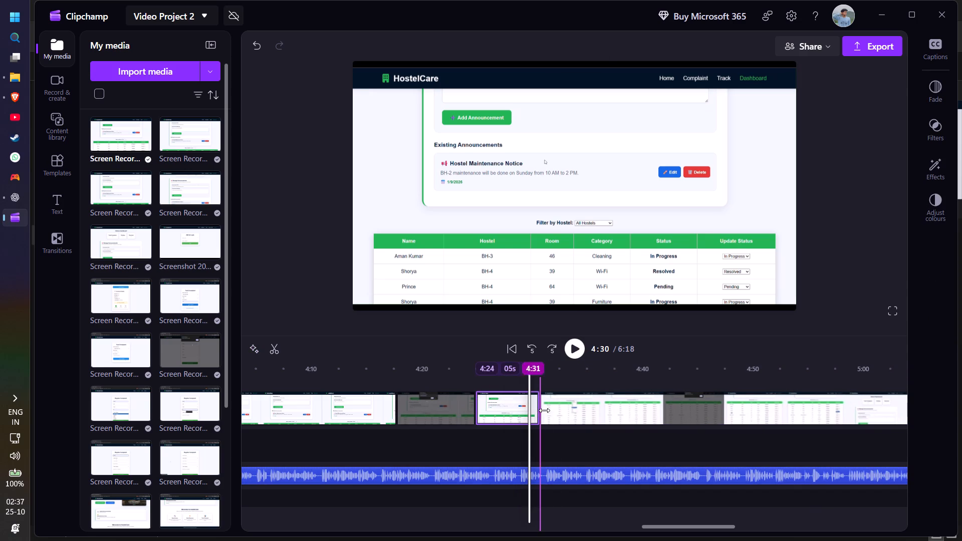
pyautogui.moveTo(544, 410); pyautogui.dragTo(566, 410)
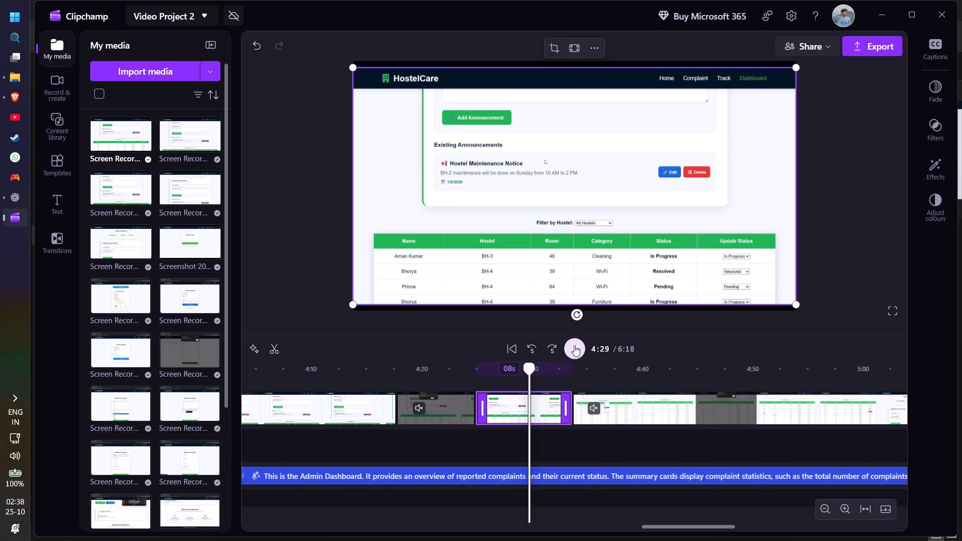
# Play the narration past the freeze frame's end and extend the freeze frame to about 14 s, ending near 4:39.
pyautogui.click(568, 349)
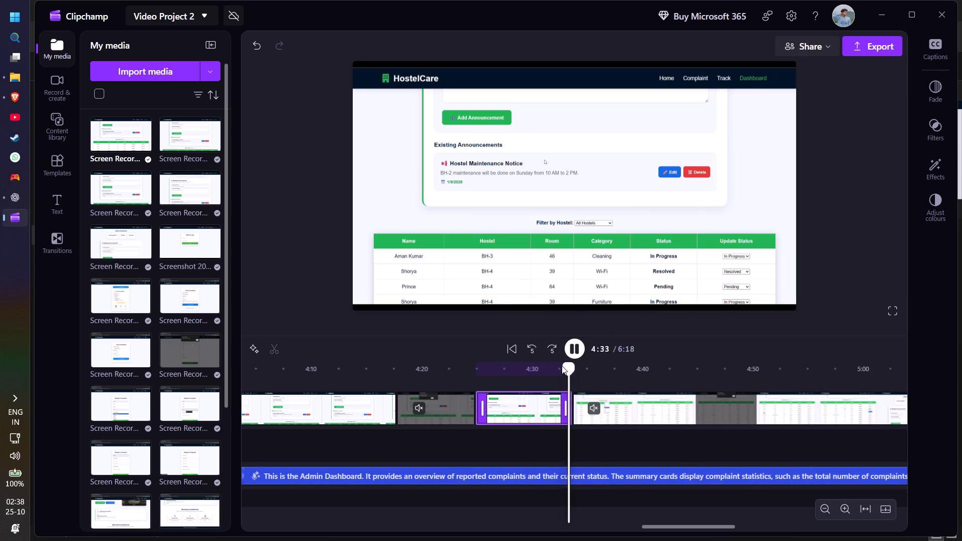
pyautogui.moveTo(575, 370); pyautogui.dragTo(567, 371)
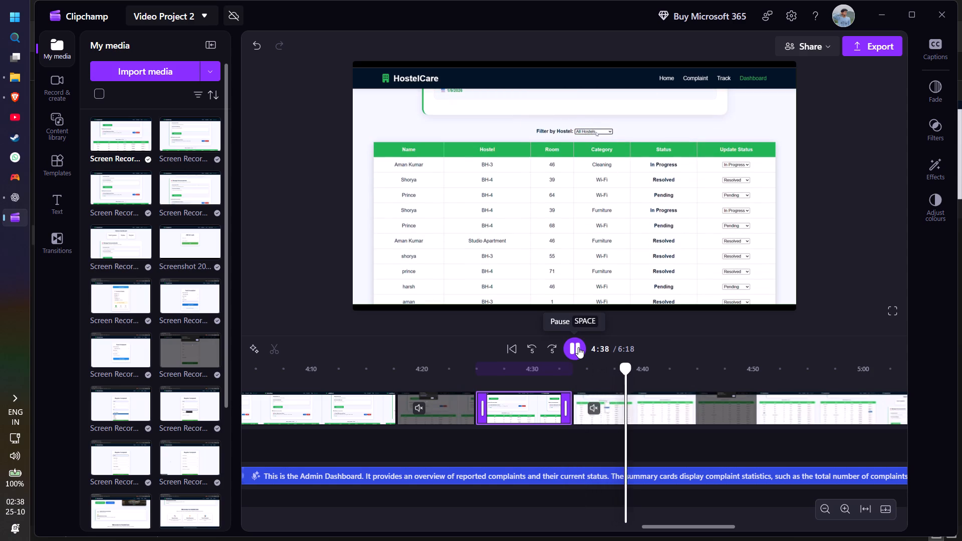
pyautogui.click(578, 347)
pyautogui.moveTo(628, 363); pyautogui.dragTo(536, 382)
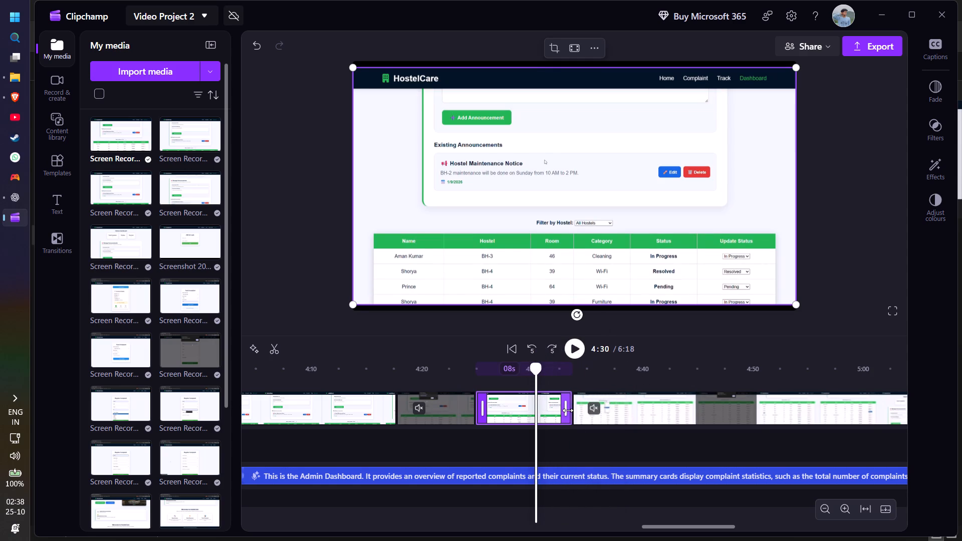
pyautogui.moveTo(568, 410); pyautogui.dragTo(632, 412)
# Replay the narration around 4:36 to 4:40 and extend the same freeze frame to end near 4:43.
pyautogui.click(574, 346)
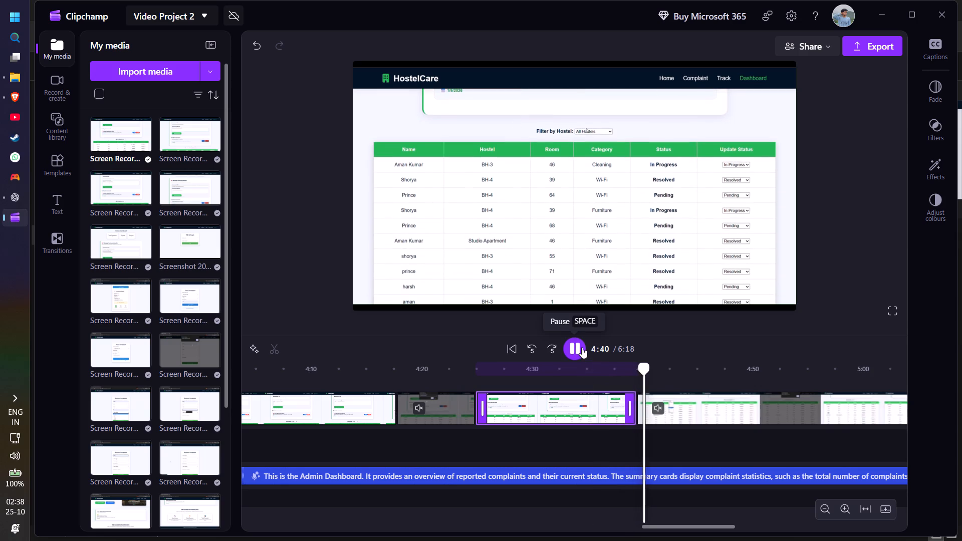
pyautogui.moveTo(656, 368); pyautogui.dragTo(626, 362)
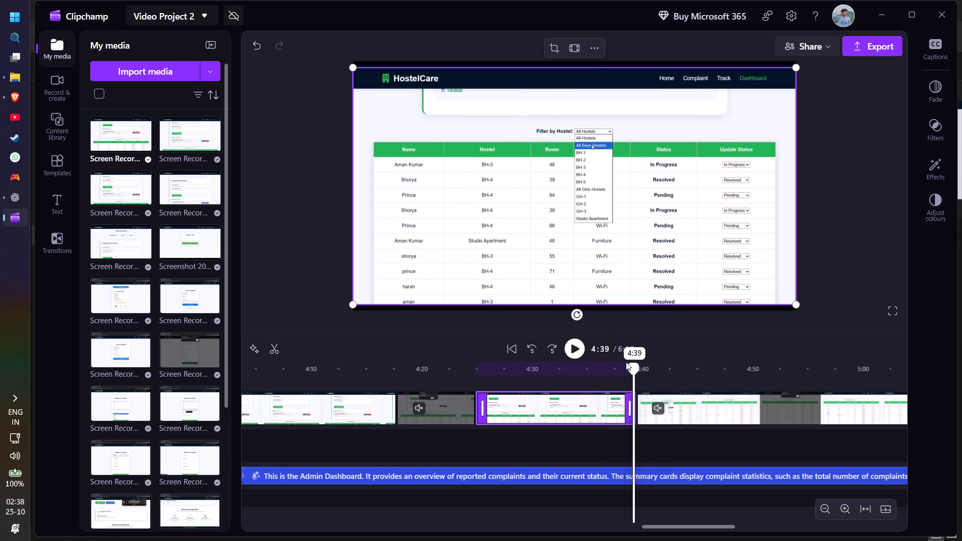
pyautogui.moveTo(626, 362); pyautogui.dragTo(606, 361)
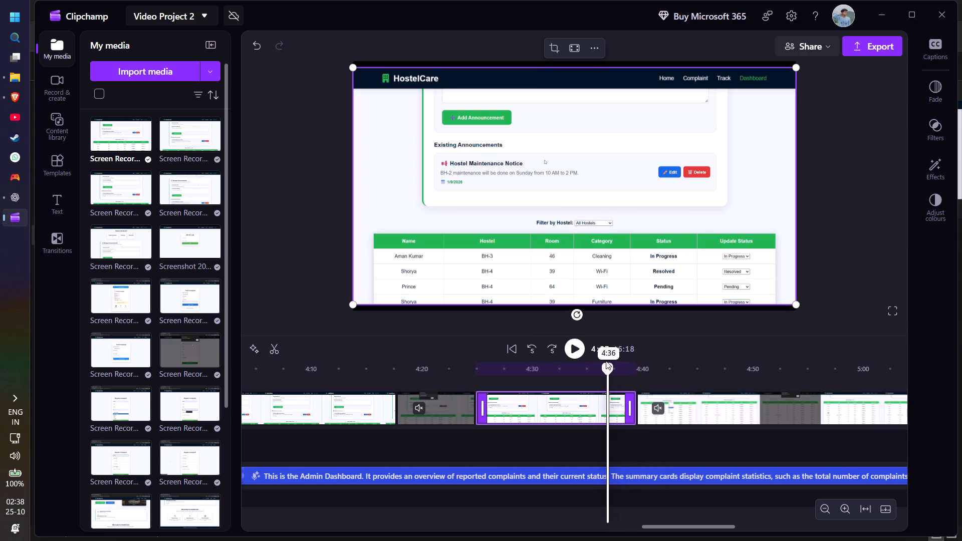
pyautogui.moveTo(606, 361); pyautogui.dragTo(604, 361)
pyautogui.click(576, 354)
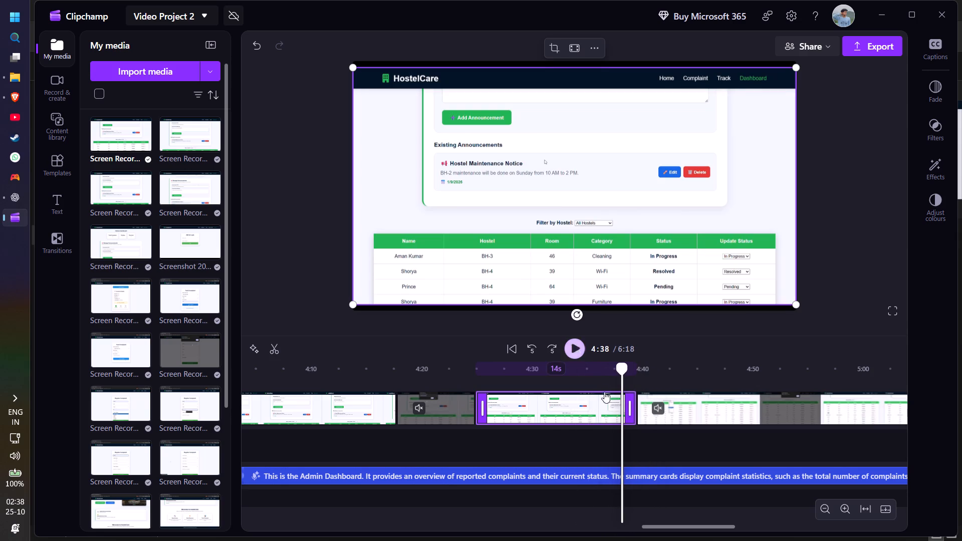
pyautogui.moveTo(628, 405); pyautogui.dragTo(502, 411)
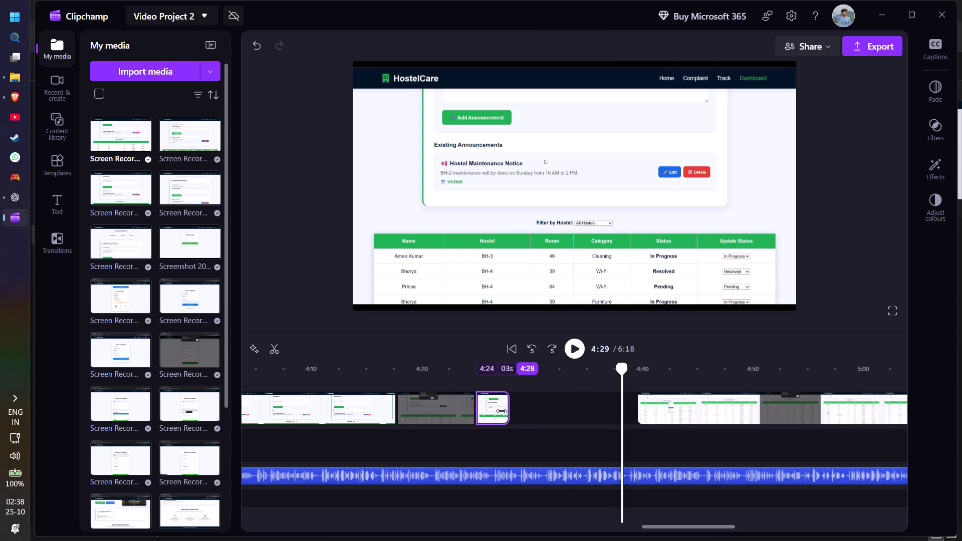
pyautogui.moveTo(502, 411); pyautogui.dragTo(480, 411)
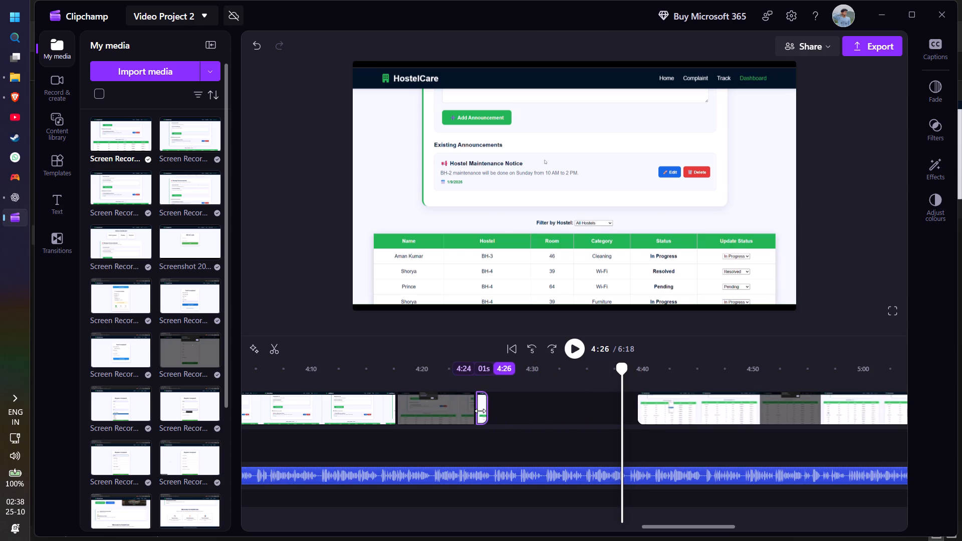
pyautogui.moveTo(480, 411); pyautogui.dragTo(590, 403)
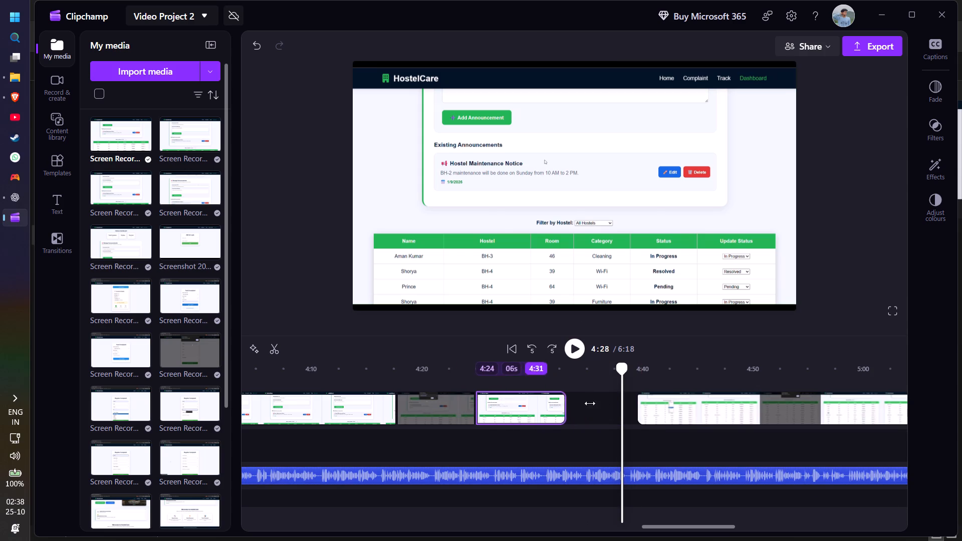
pyautogui.moveTo(590, 403); pyautogui.dragTo(669, 405)
# Play the narration up to about 4:42 and extend the same freeze frame to end near 4:47.
pyautogui.click(577, 350)
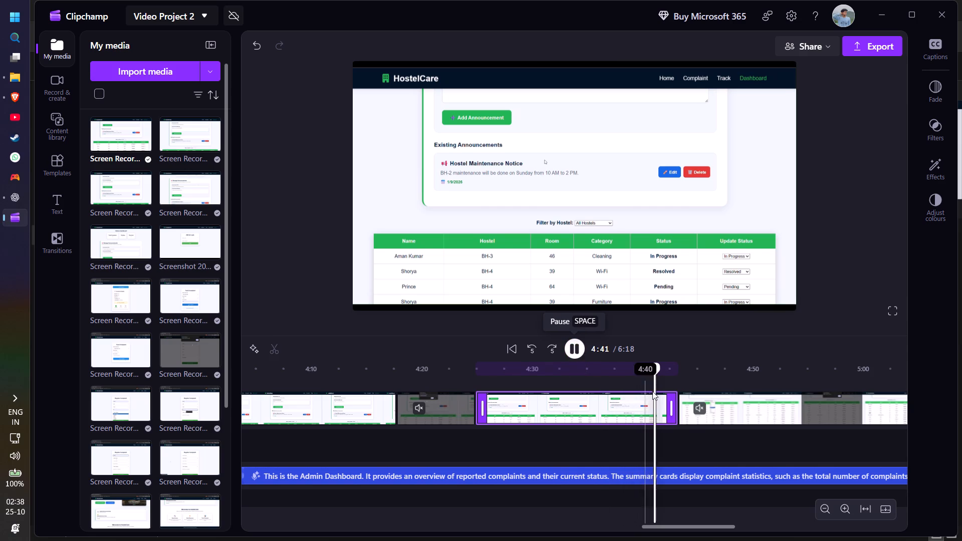
pyautogui.moveTo(670, 366); pyautogui.dragTo(661, 366)
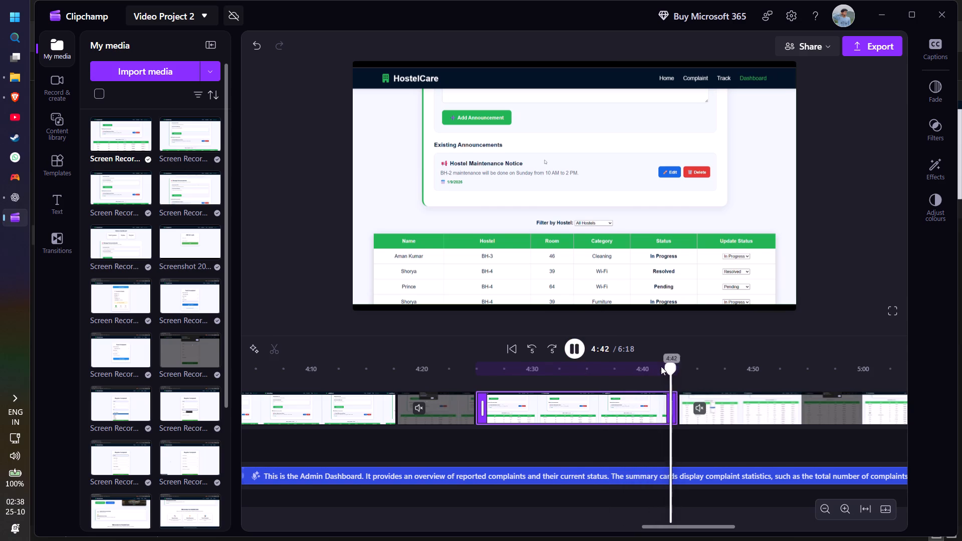
pyautogui.moveTo(661, 366); pyautogui.dragTo(617, 366)
pyautogui.click(665, 412)
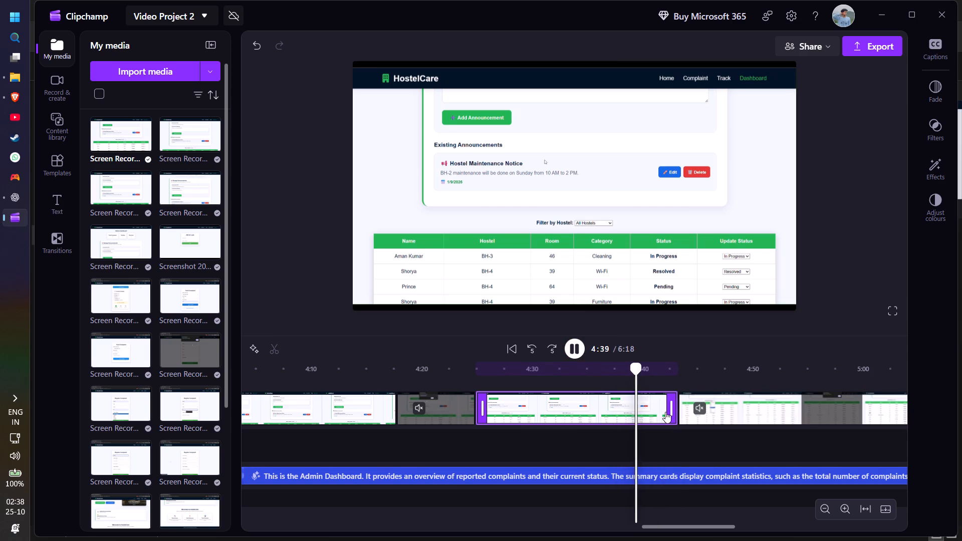
pyautogui.moveTo(671, 412); pyautogui.dragTo(714, 412)
# Play on to about 4:58, return to 4:48 and insert a freeze frame just before the Filter by Hostel list opens.
pyautogui.click(572, 354)
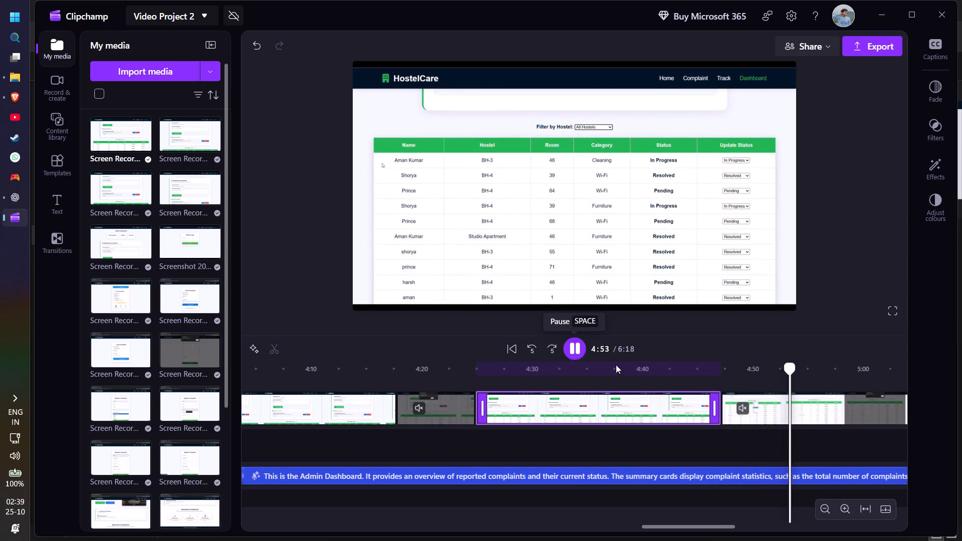
pyautogui.scroll(-2, 755, 402)
pyautogui.scroll(-5, 757, 454)
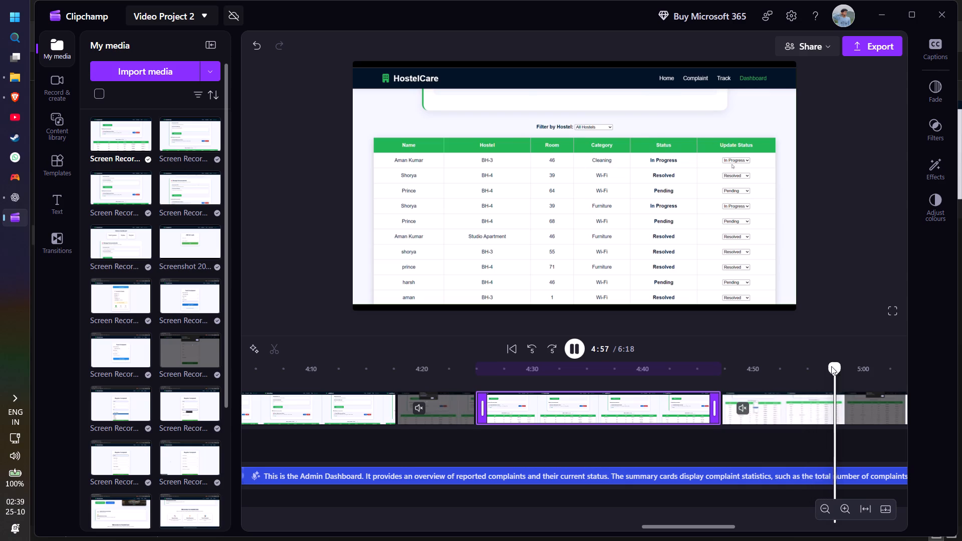
pyautogui.moveTo(850, 368); pyautogui.dragTo(743, 375)
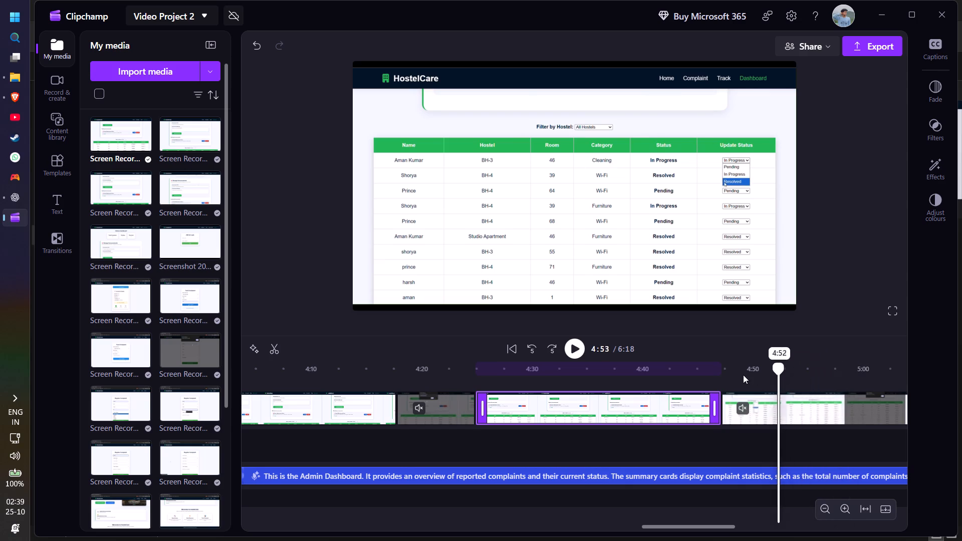
pyautogui.moveTo(743, 375); pyautogui.dragTo(732, 380)
pyautogui.click(732, 380)
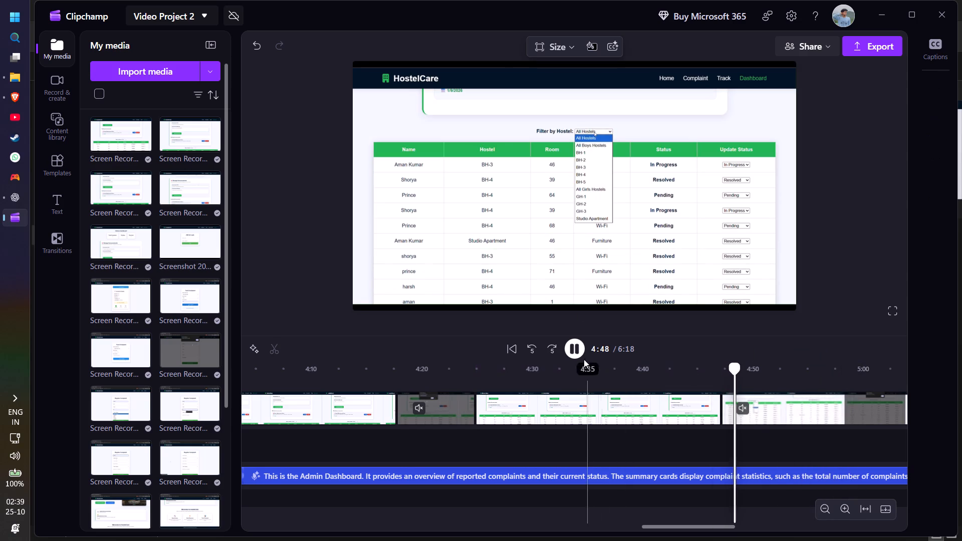
pyautogui.click(576, 355)
pyautogui.click(735, 364)
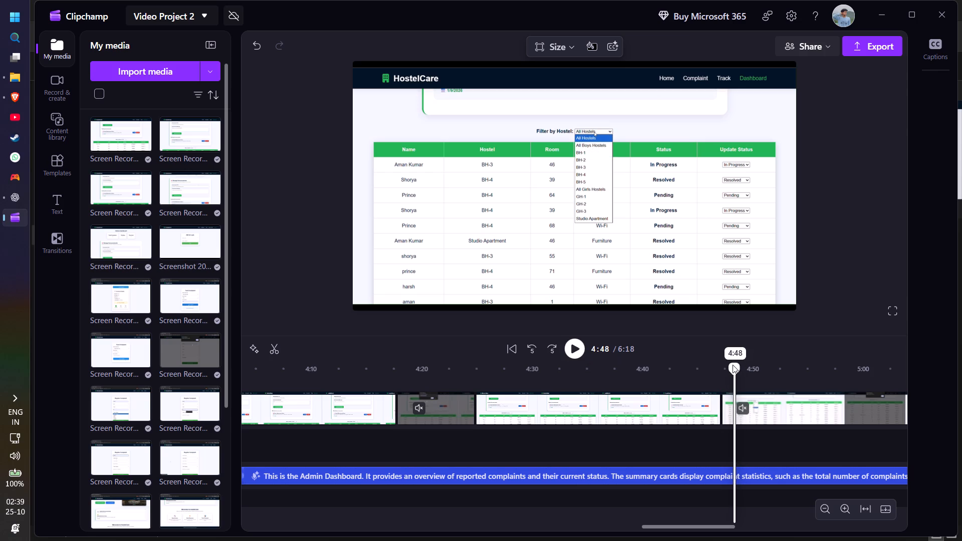
pyautogui.rightClick(733, 401)
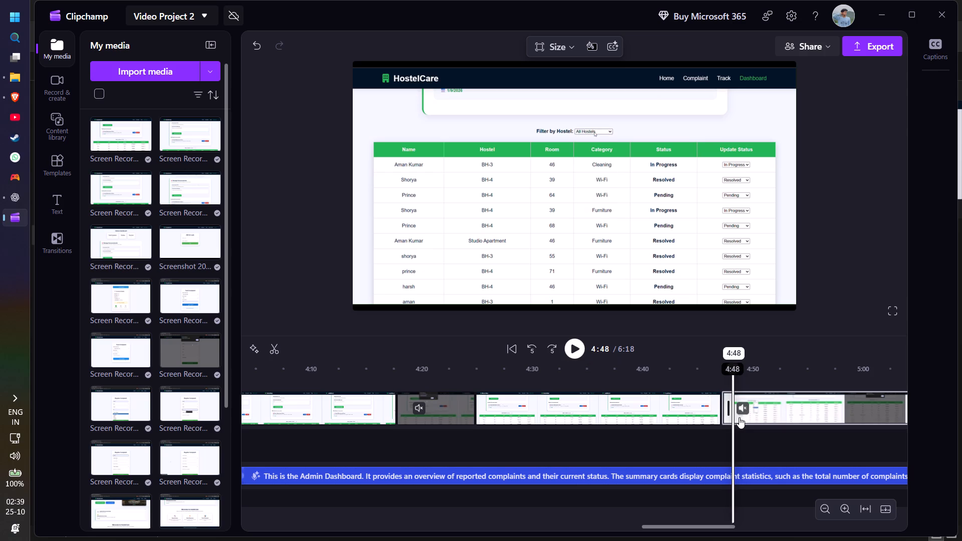
pyautogui.rightClick(739, 418)
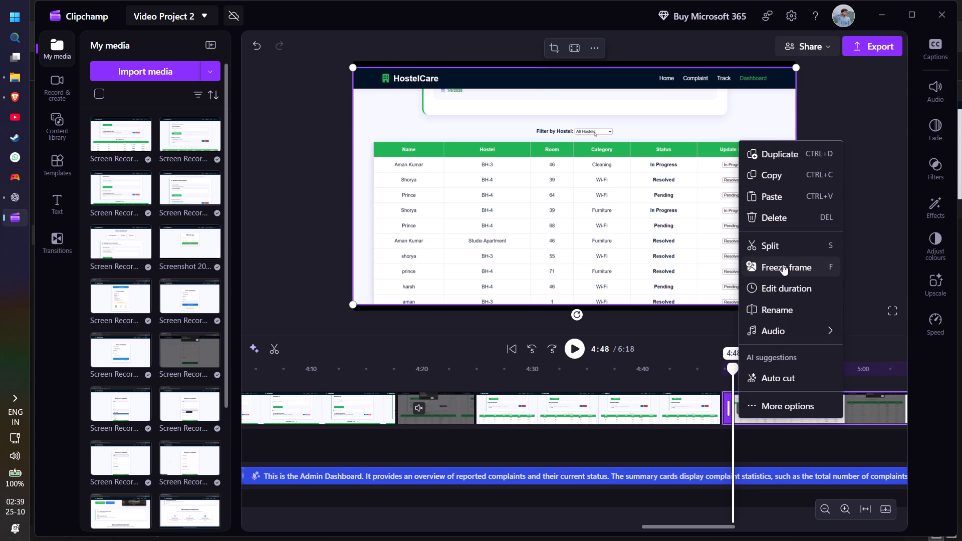
pyautogui.click(783, 264)
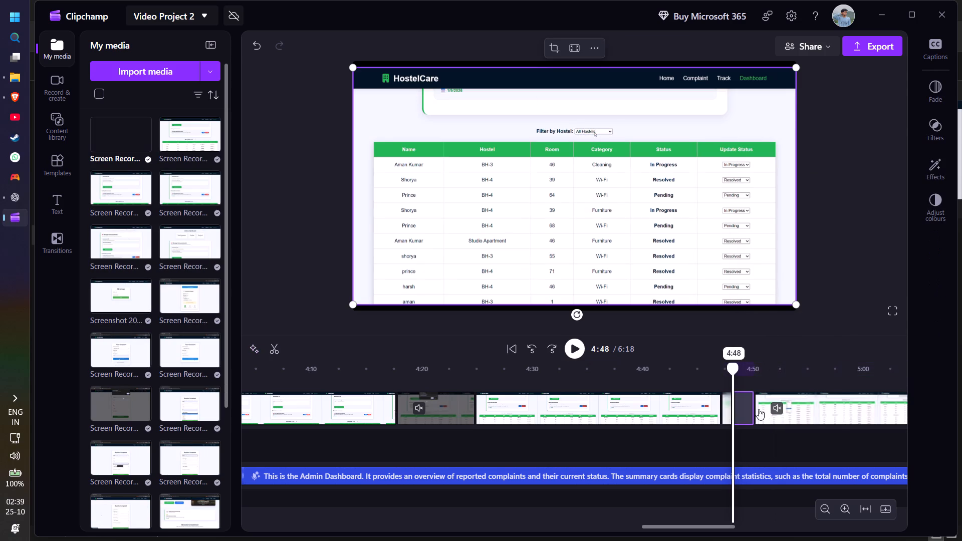
# Extend the Filter by Hostel freeze frame to about 15 s, check it against the narration, and shorten it to end near 4:58.
pyautogui.moveTo(751, 406); pyautogui.dragTo(756, 407)
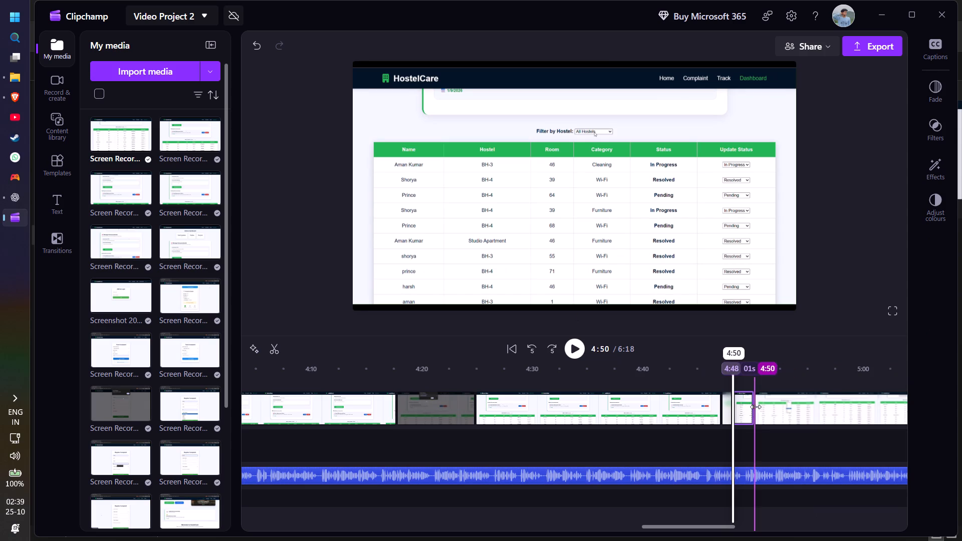
pyautogui.moveTo(756, 407); pyautogui.dragTo(892, 415)
pyautogui.click(571, 341)
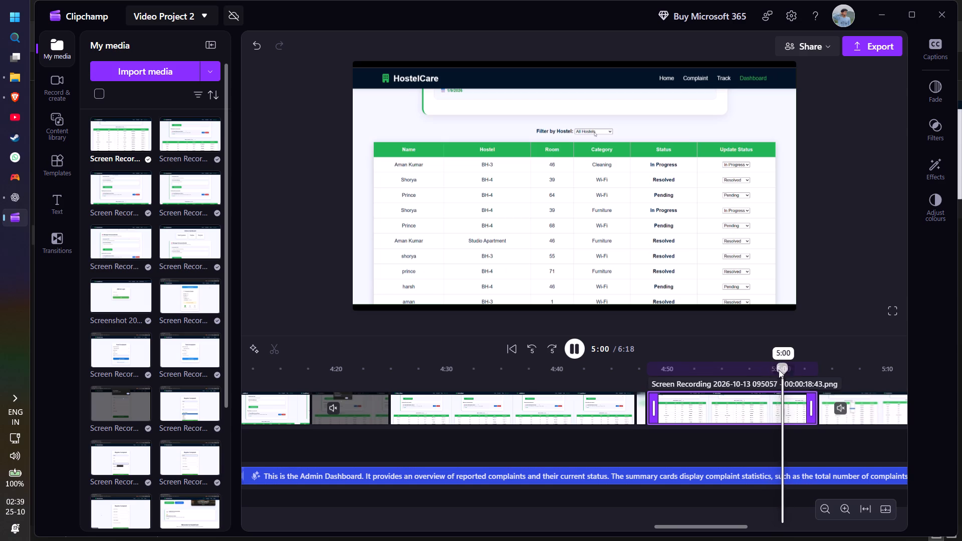
pyautogui.moveTo(779, 370); pyautogui.dragTo(752, 365)
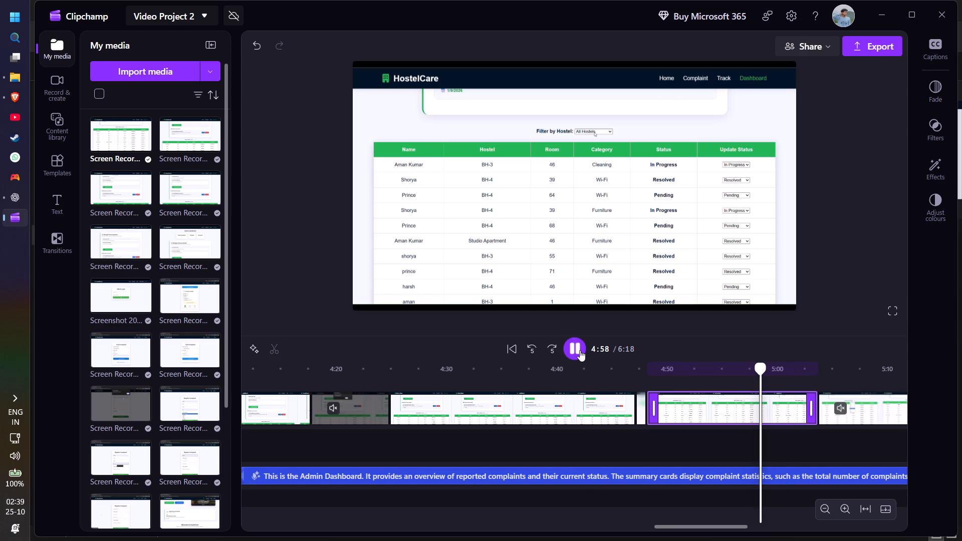
pyautogui.click(580, 350)
pyautogui.moveTo(808, 406); pyautogui.dragTo(802, 408)
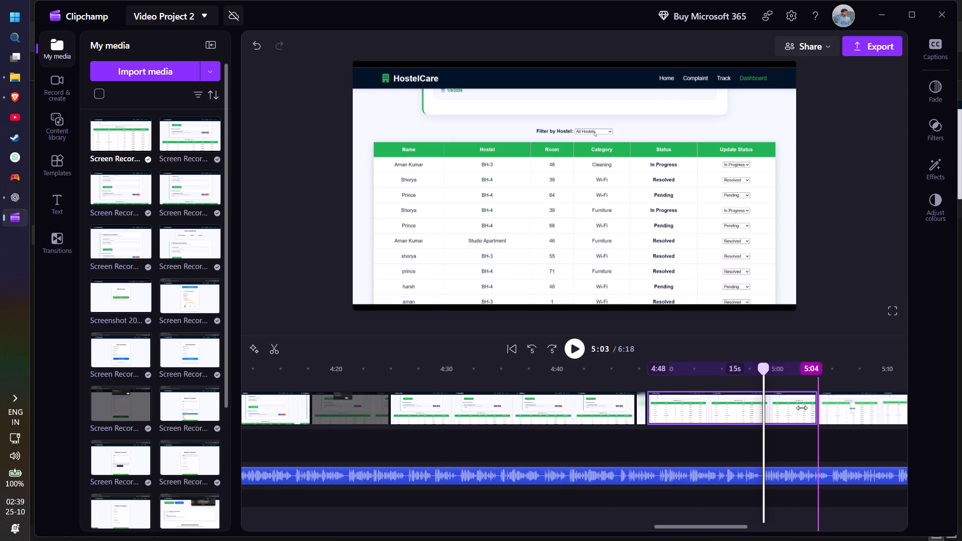
pyautogui.moveTo(802, 408); pyautogui.dragTo(757, 418)
# Move the following muted recording back against the end of the Filter by Hostel freeze frame to close the gap.
pyautogui.moveTo(855, 410); pyautogui.dragTo(816, 413)
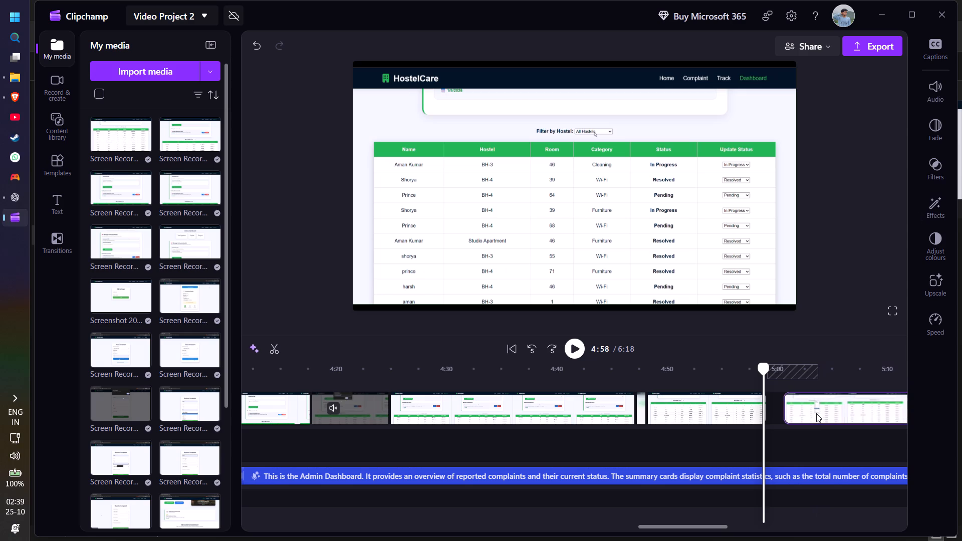
pyautogui.moveTo(816, 413); pyautogui.dragTo(803, 415)
pyautogui.moveTo(803, 406); pyautogui.dragTo(797, 406)
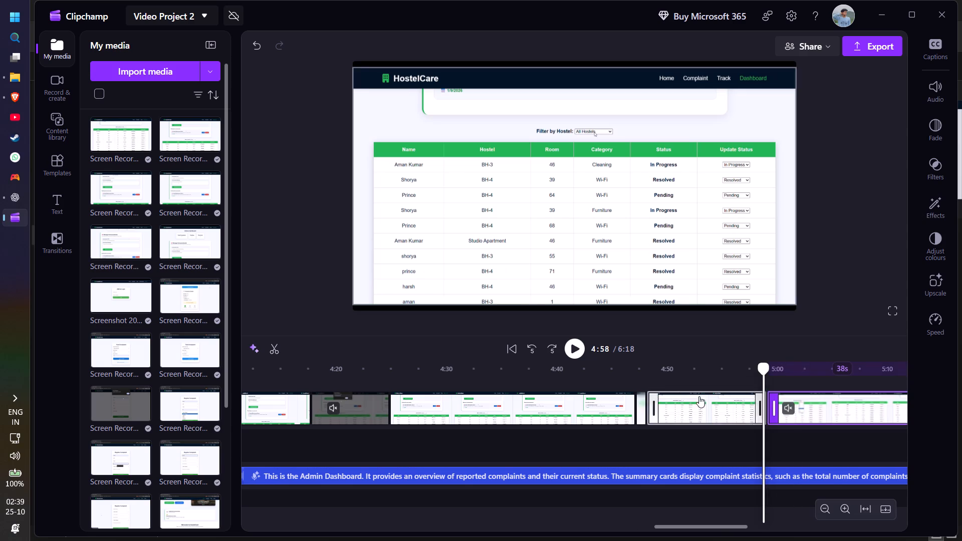
# Play from 4:58 to about 5:27 and review the recording between 5:04 and 5:18 to locate the complaint status update.
pyautogui.click(572, 351)
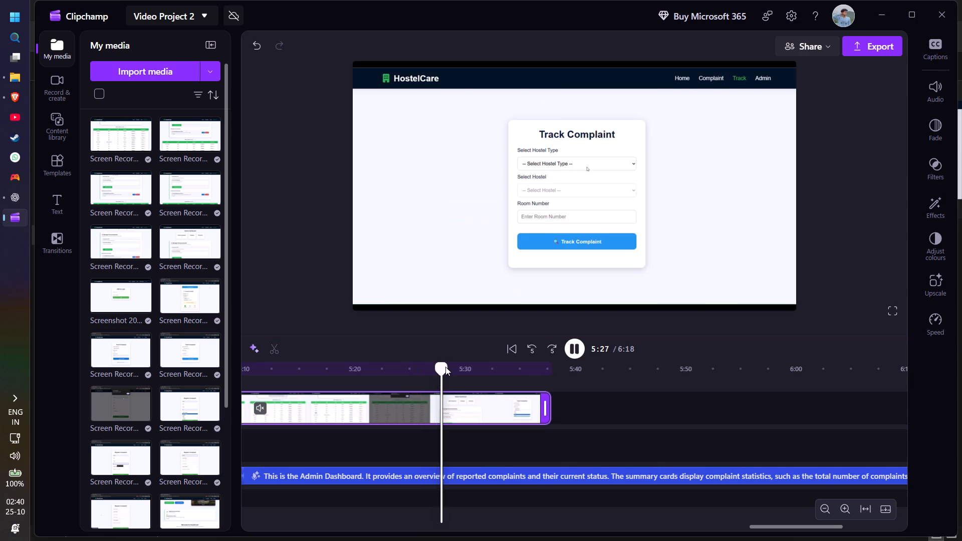
pyautogui.moveTo(443, 366); pyautogui.dragTo(316, 363)
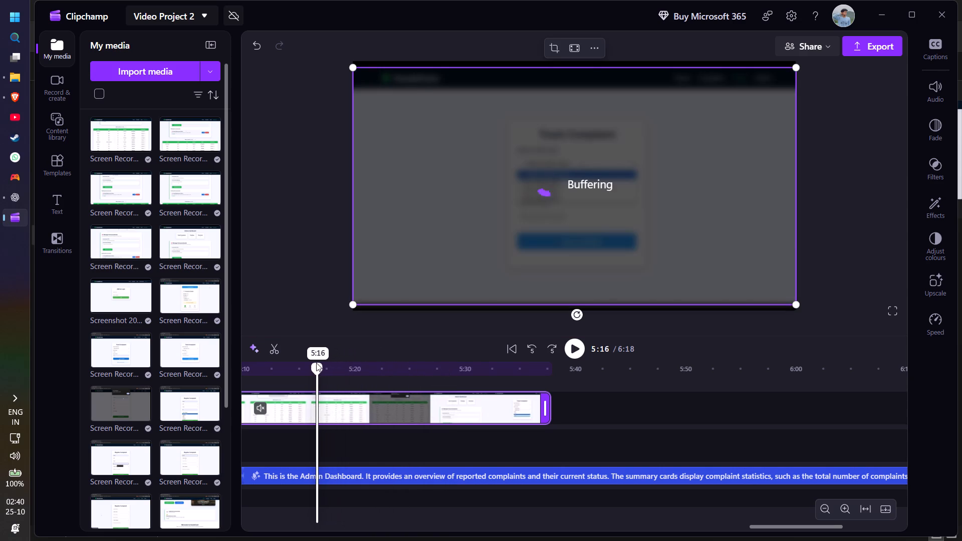
pyautogui.moveTo(316, 363); pyautogui.dragTo(309, 362)
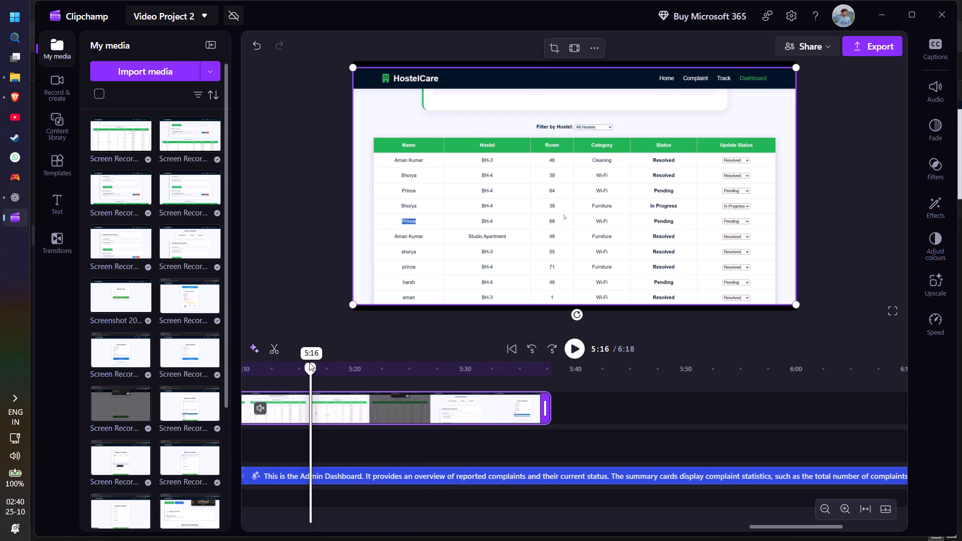
pyautogui.moveTo(309, 362); pyautogui.dragTo(227, 372)
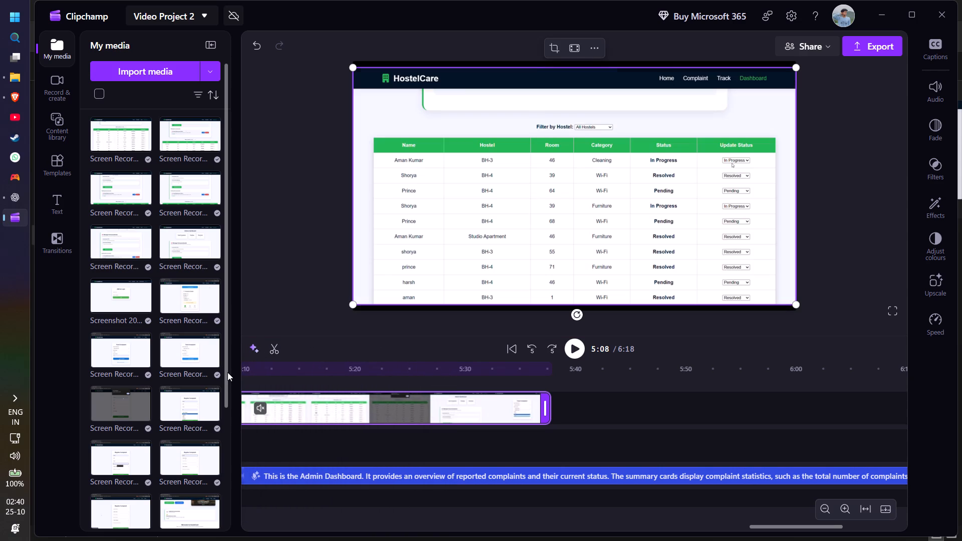
pyautogui.moveTo(227, 372); pyautogui.dragTo(244, 377)
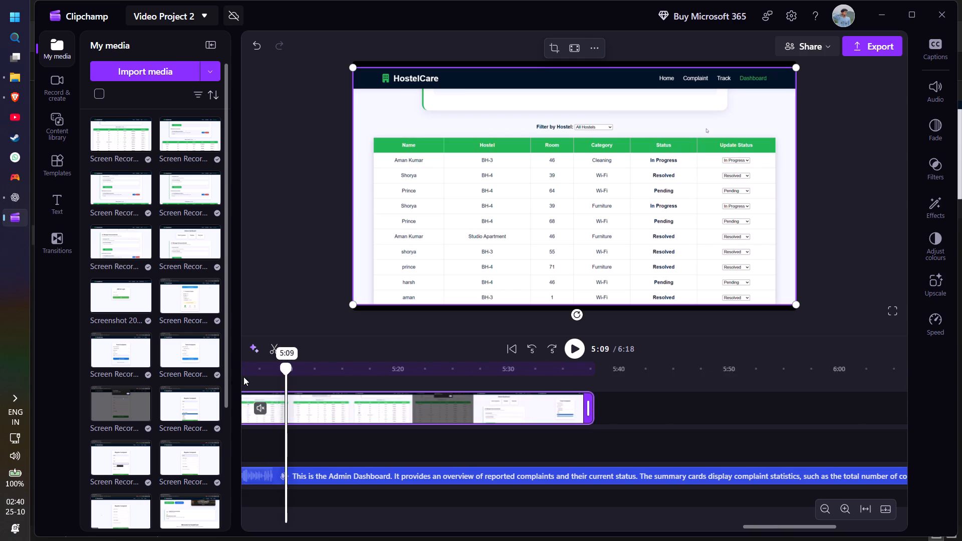
pyautogui.moveTo(244, 377); pyautogui.dragTo(481, 397)
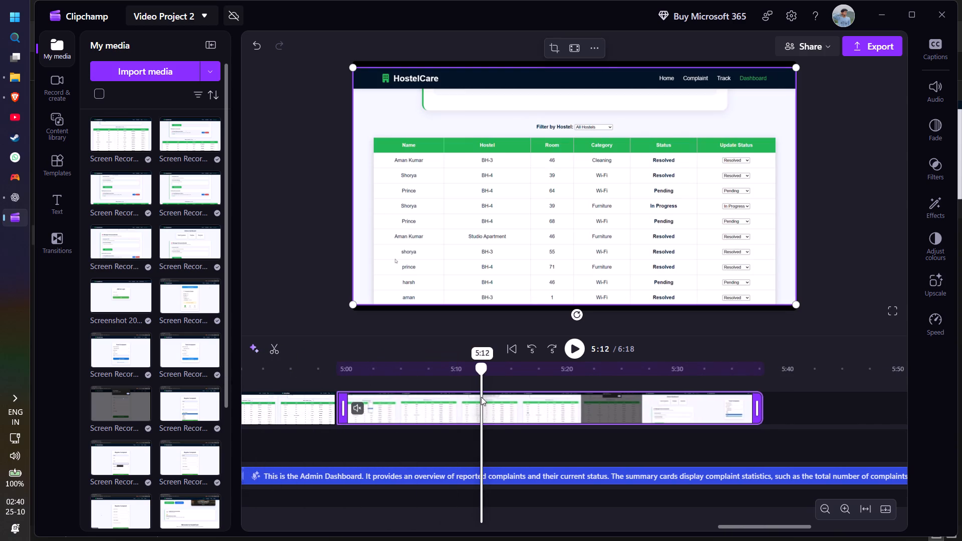
pyautogui.moveTo(481, 397); pyautogui.dragTo(525, 400)
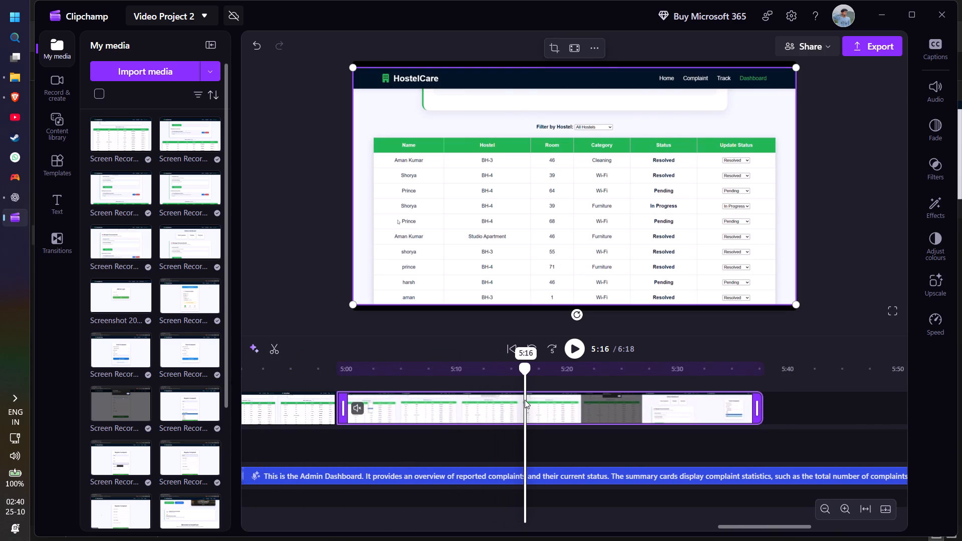
pyautogui.moveTo(525, 400); pyautogui.dragTo(548, 403)
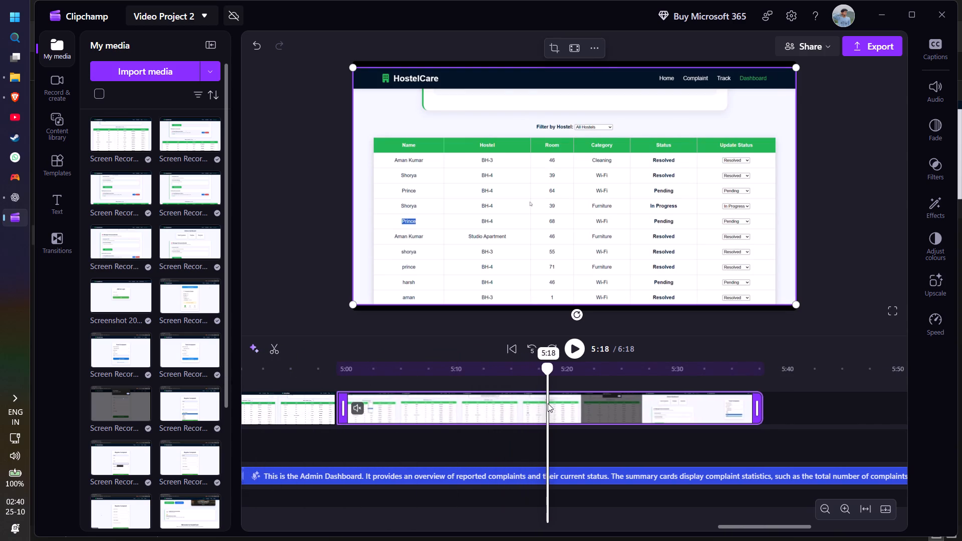
pyautogui.moveTo(548, 403); pyautogui.dragTo(459, 419)
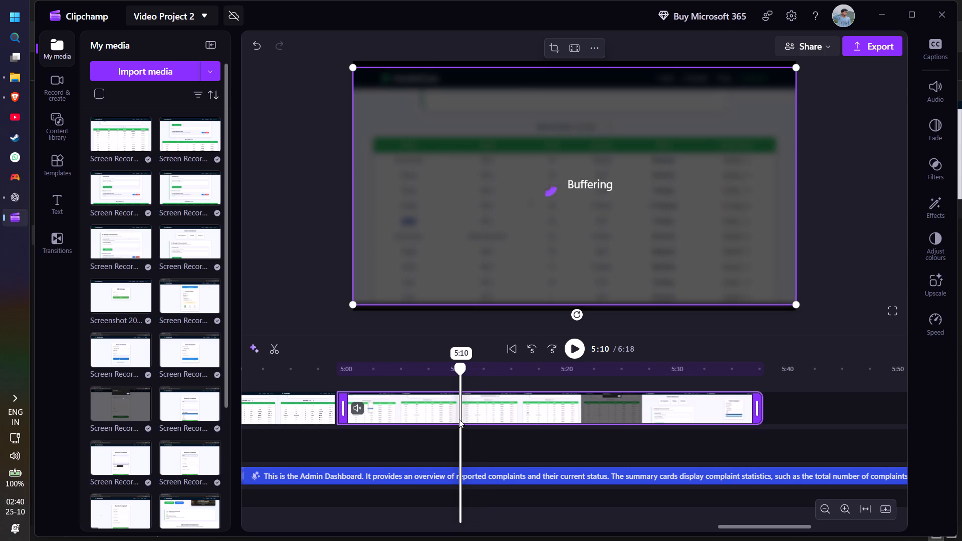
pyautogui.moveTo(459, 419); pyautogui.dragTo(456, 419)
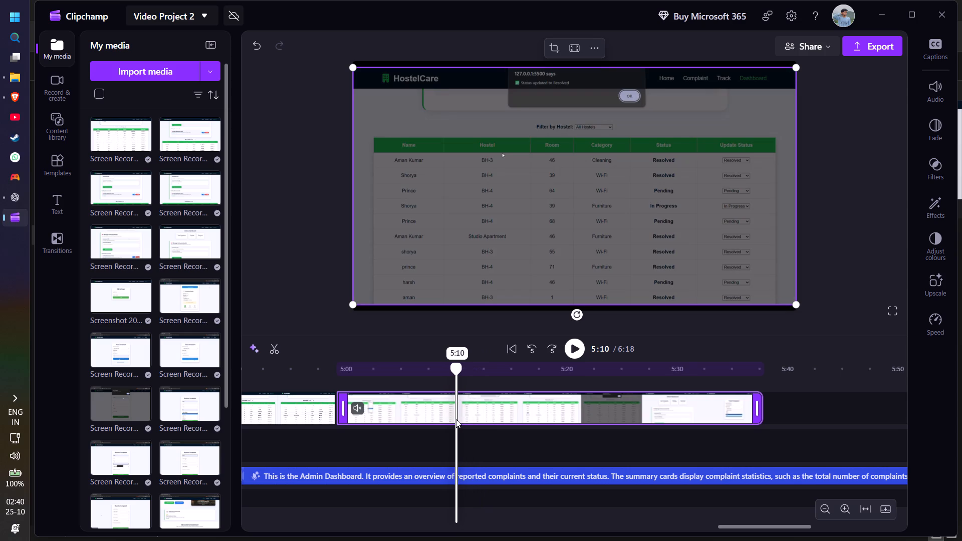
pyautogui.moveTo(456, 419); pyautogui.dragTo(439, 422)
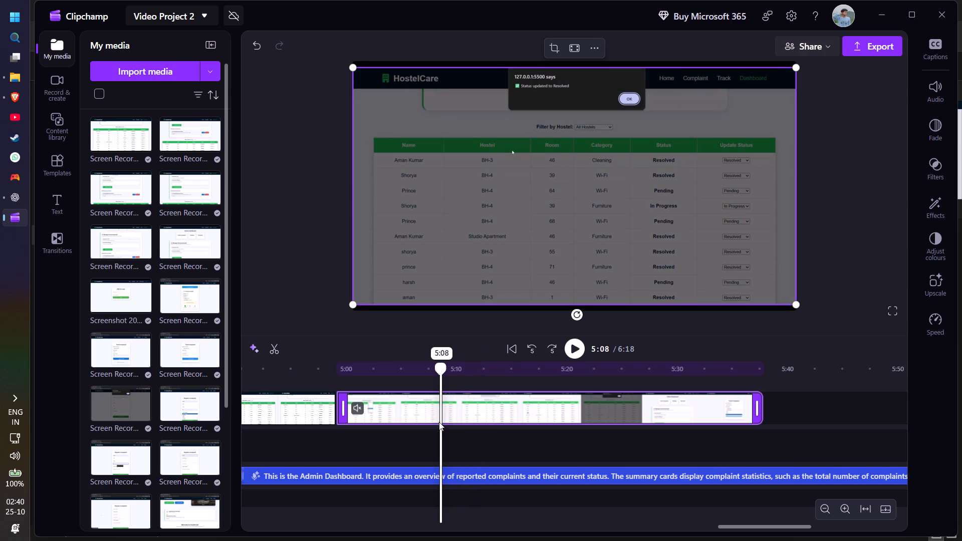
pyautogui.moveTo(439, 422); pyautogui.dragTo(430, 423)
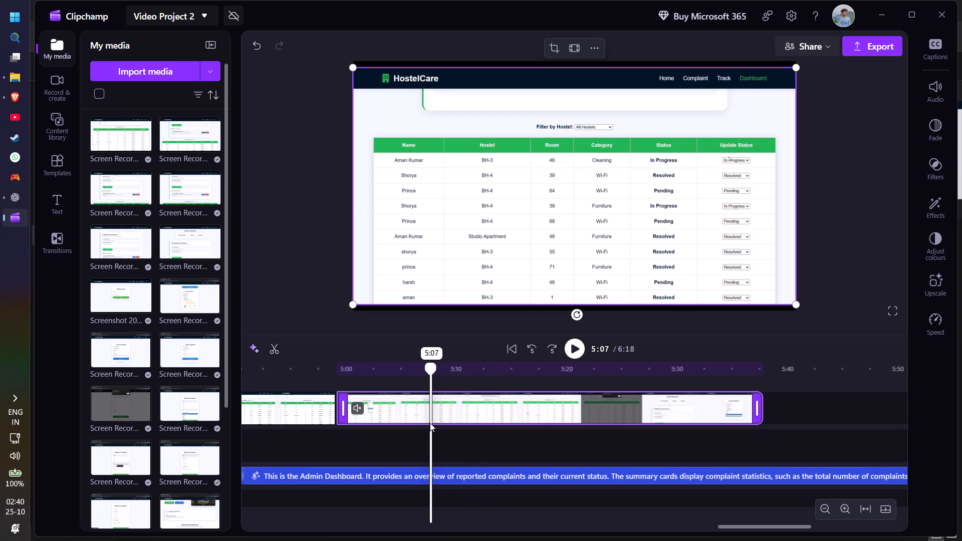
pyautogui.moveTo(430, 423); pyautogui.dragTo(396, 430)
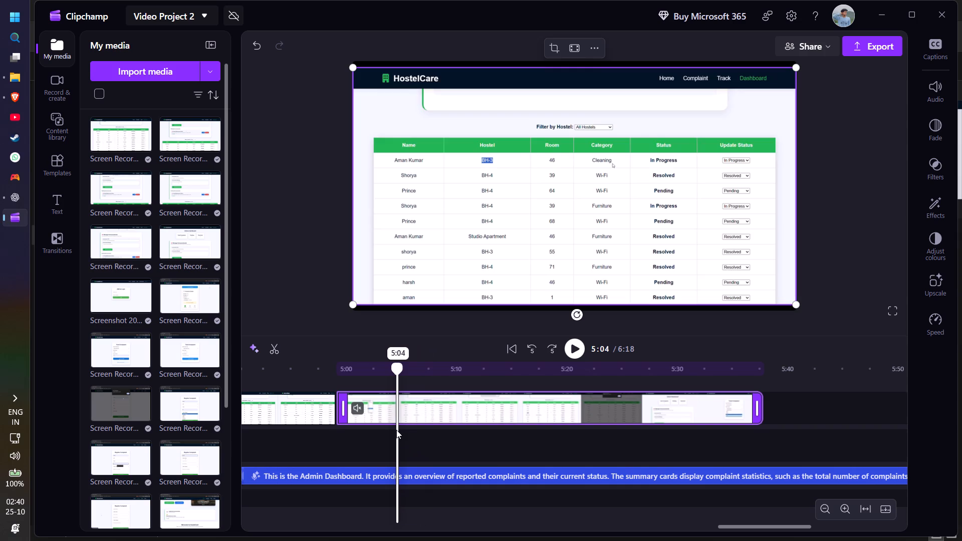
# Replay the recording from about 5:02 and insert a freeze frame at 5:08, just before the first complaint's Update Status list opens.
pyautogui.moveTo(396, 430); pyautogui.dragTo(368, 434)
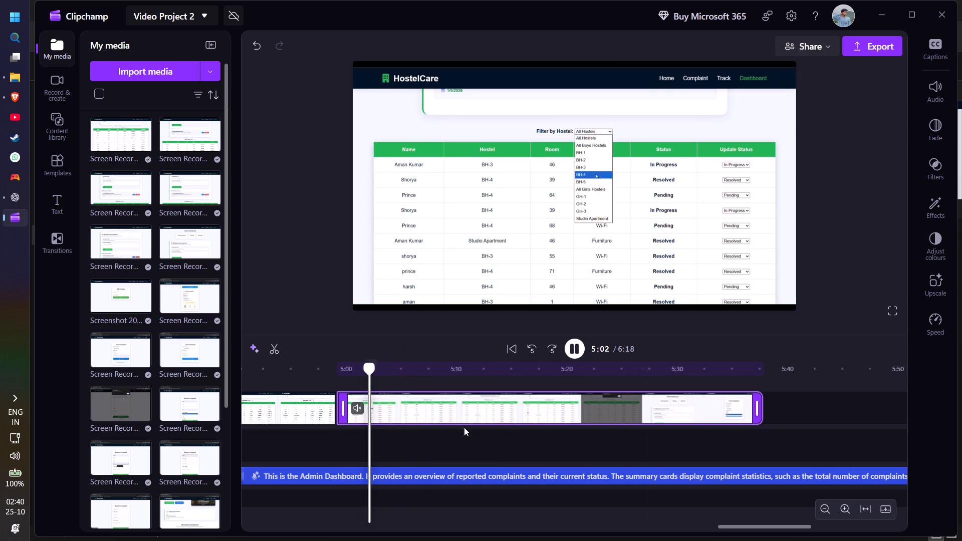
pyautogui.click(578, 351)
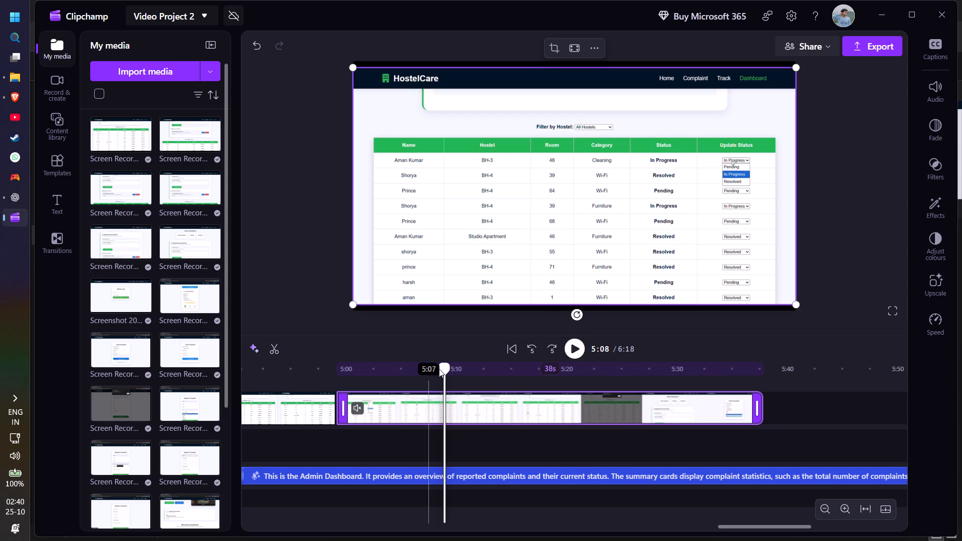
pyautogui.click(442, 367)
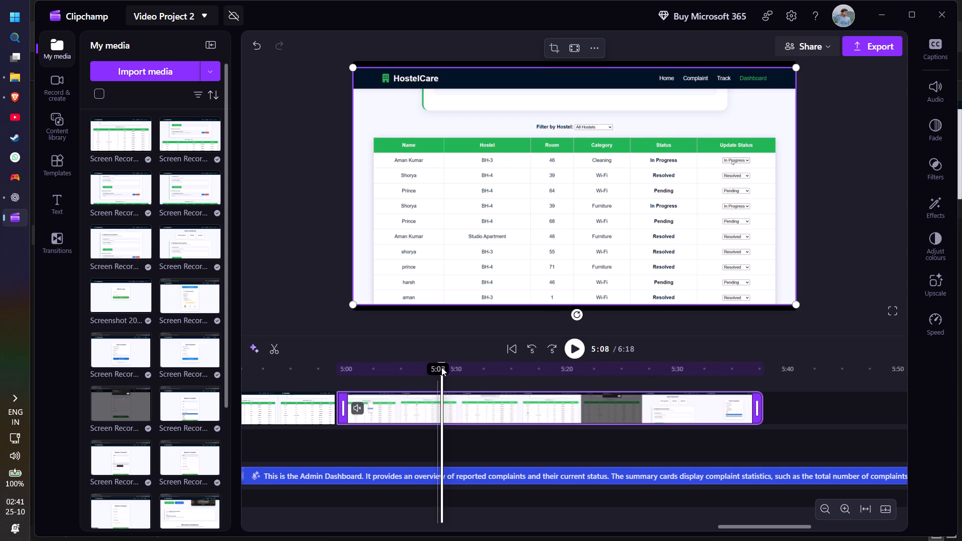
pyautogui.moveTo(439, 370); pyautogui.dragTo(434, 369)
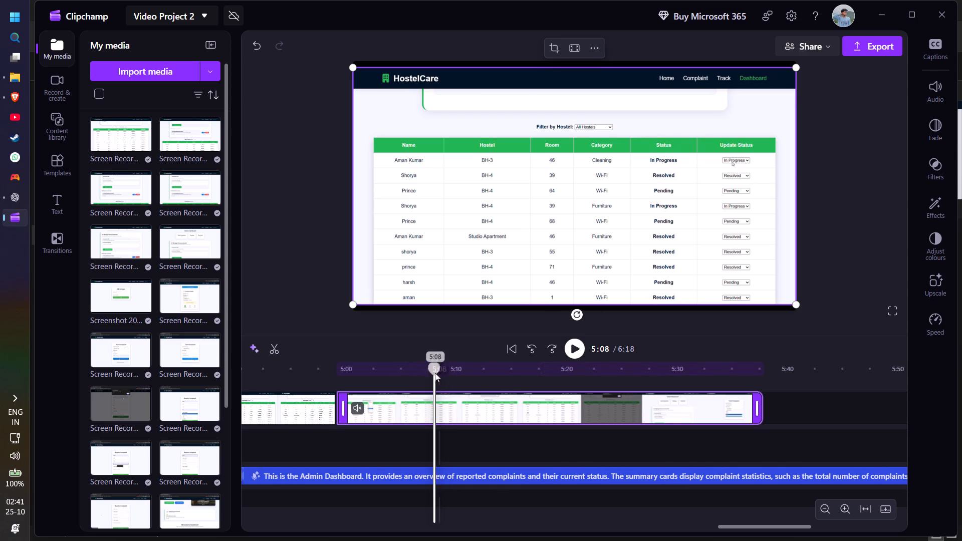
pyautogui.rightClick(444, 407)
pyautogui.click(489, 256)
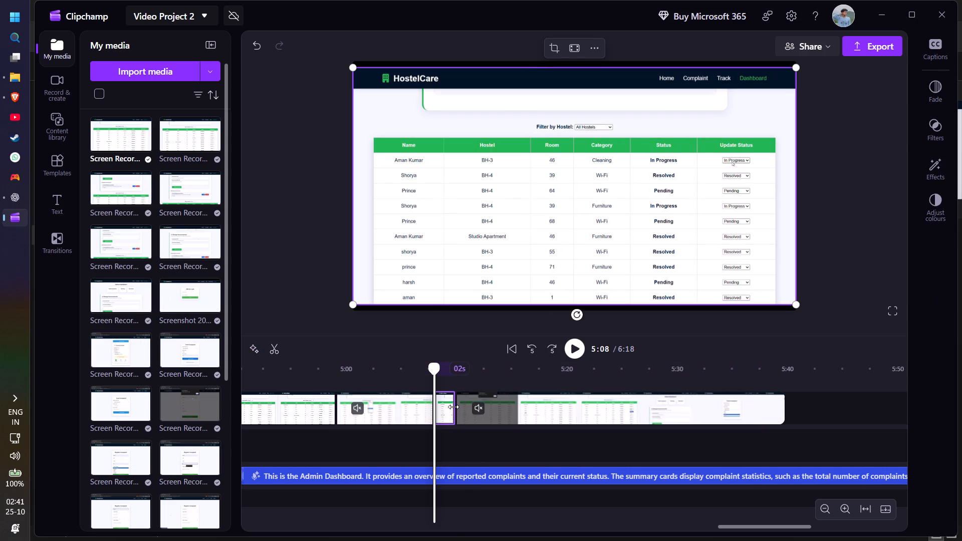
# Extend the Update Status freeze frame to about 4 s, play the narration to about 5:11, and extend its end to near 5:15.
pyautogui.moveTo(453, 407); pyautogui.dragTo(482, 406)
pyautogui.click(574, 349)
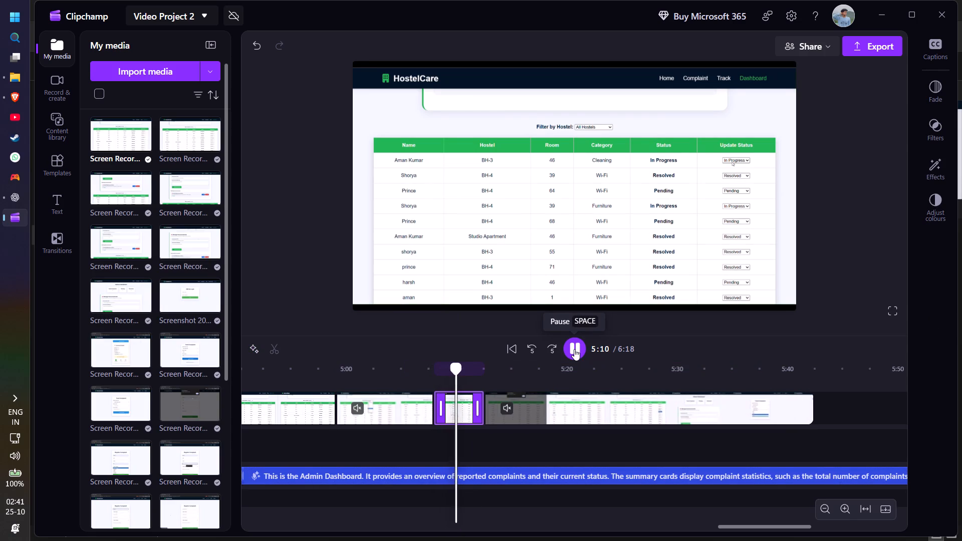
pyautogui.click(574, 349)
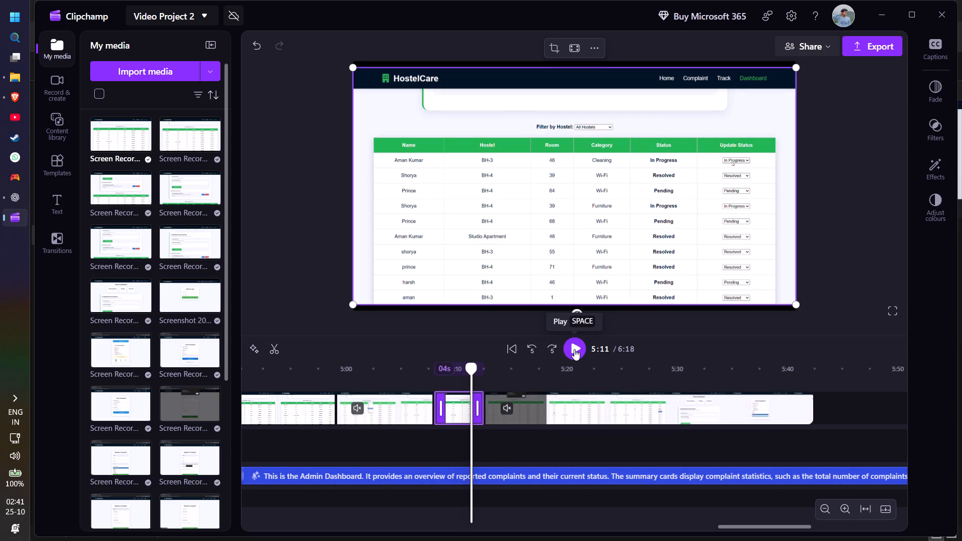
pyautogui.click(574, 349)
pyautogui.click(574, 349)
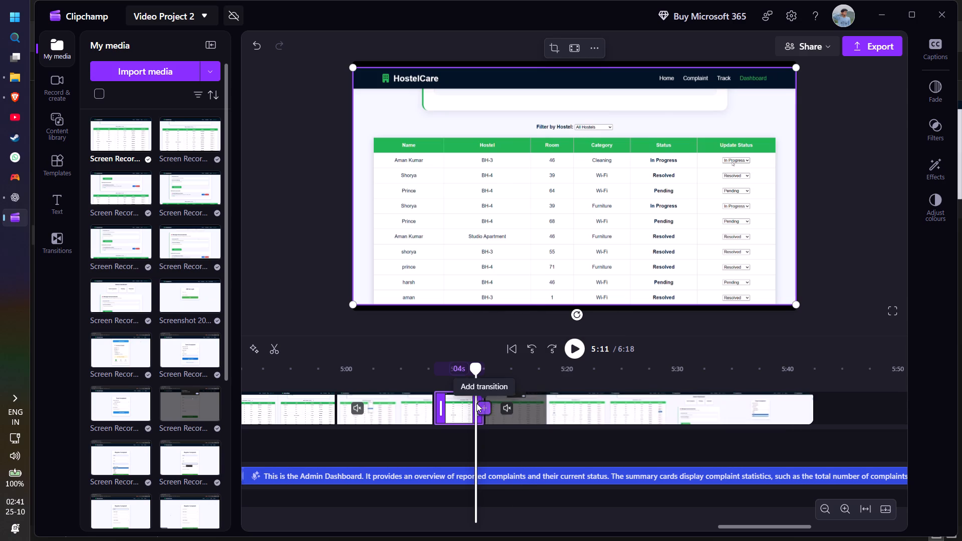
pyautogui.moveTo(473, 405); pyautogui.dragTo(484, 405)
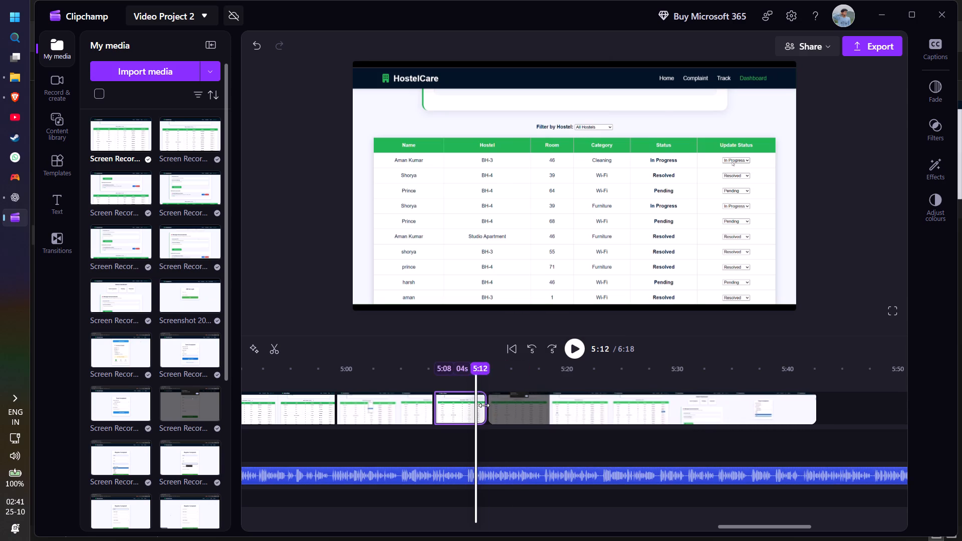
pyautogui.moveTo(484, 405); pyautogui.dragTo(500, 405)
# Play on to about 5:13, set the Update Status freeze frame to about 6 s, and move the following recording against its end.
pyautogui.click(573, 353)
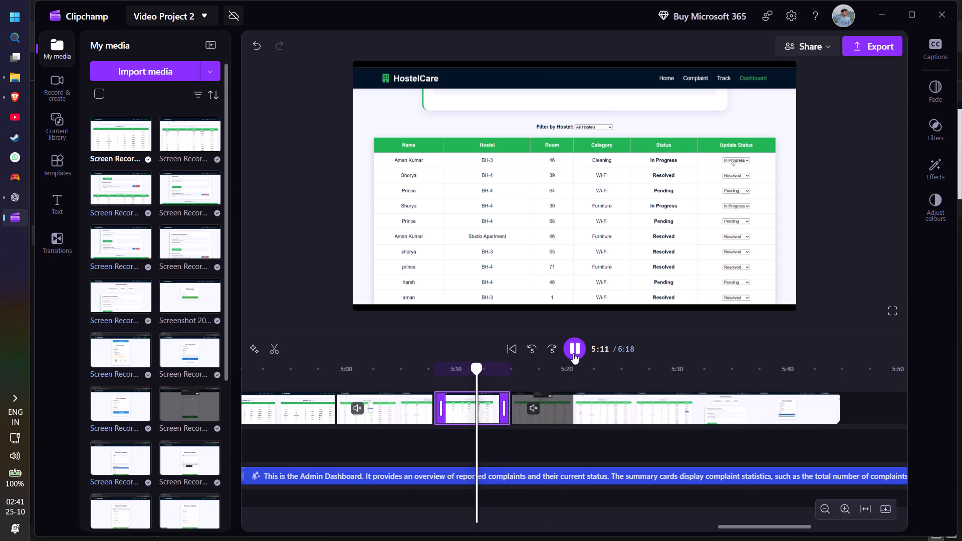
pyautogui.click(573, 353)
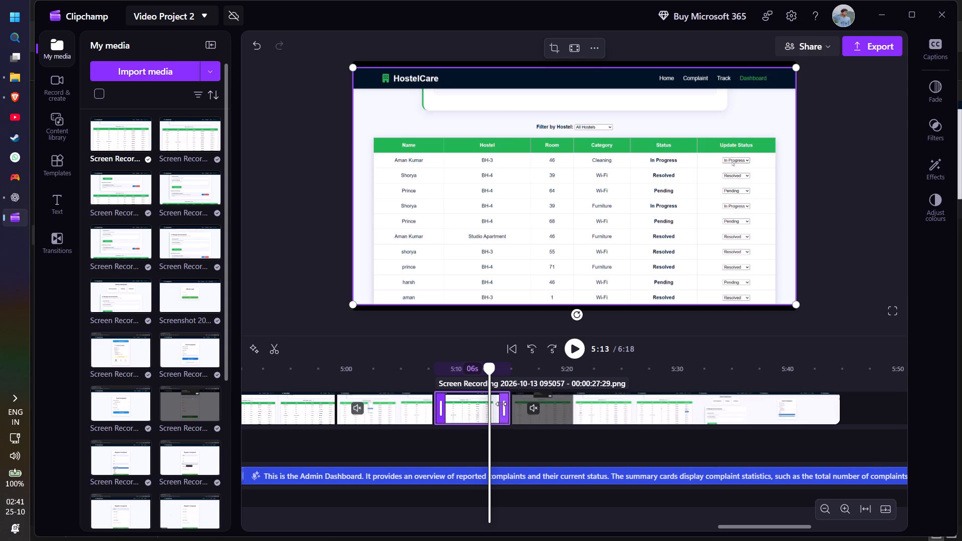
pyautogui.moveTo(501, 404); pyautogui.dragTo(519, 406)
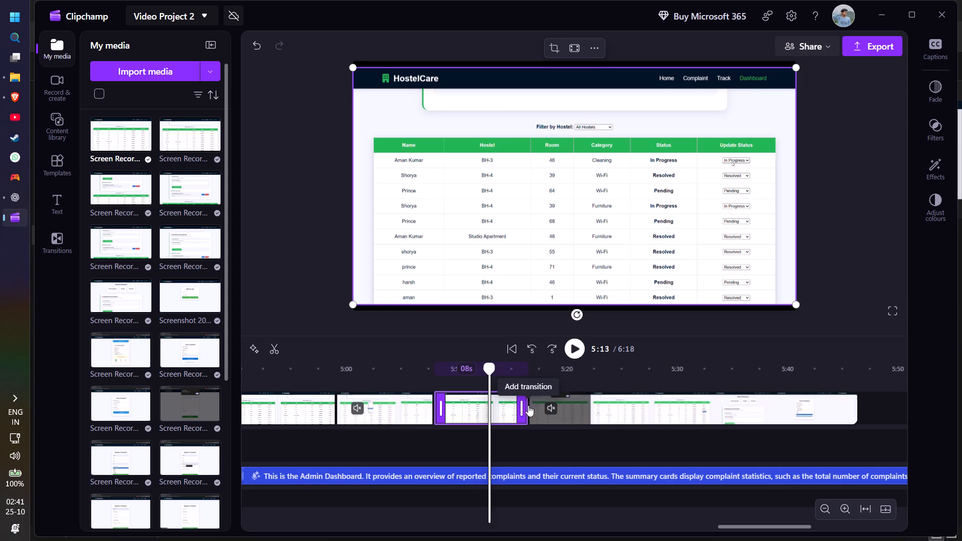
pyautogui.moveTo(518, 409); pyautogui.dragTo(497, 410)
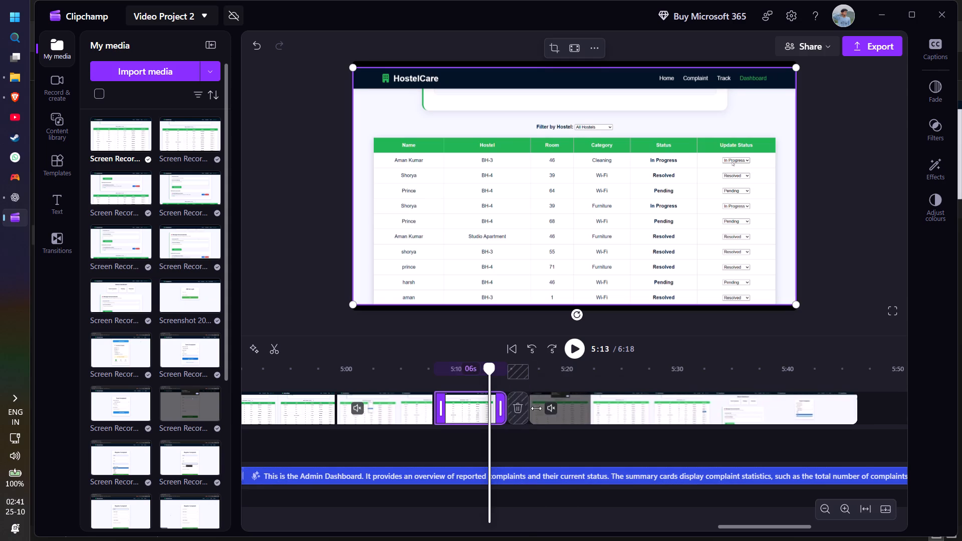
pyautogui.moveTo(560, 406); pyautogui.dragTo(539, 410)
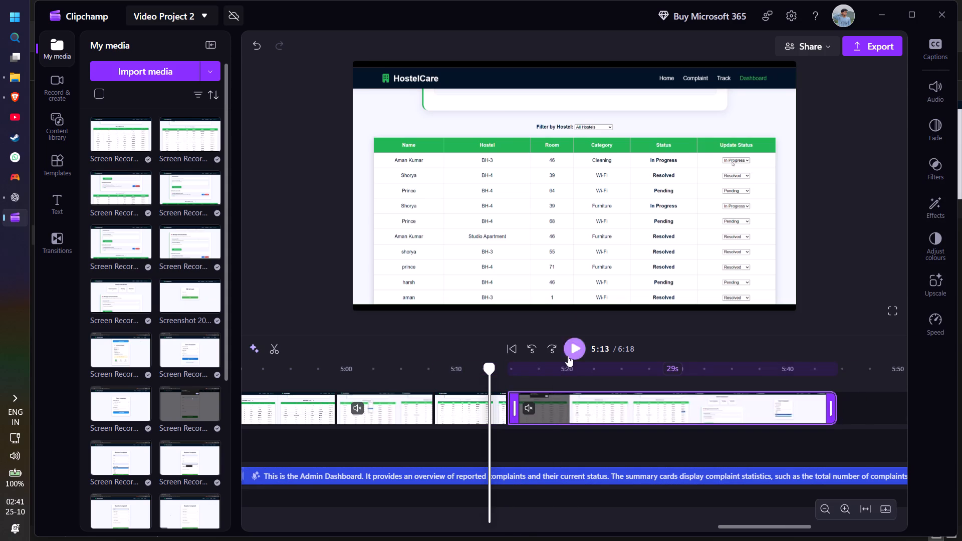
# Play and replay from about 5:13 to 5:18 to check the narration against the Update Status freeze frame and the following recording.
pyautogui.click(568, 356)
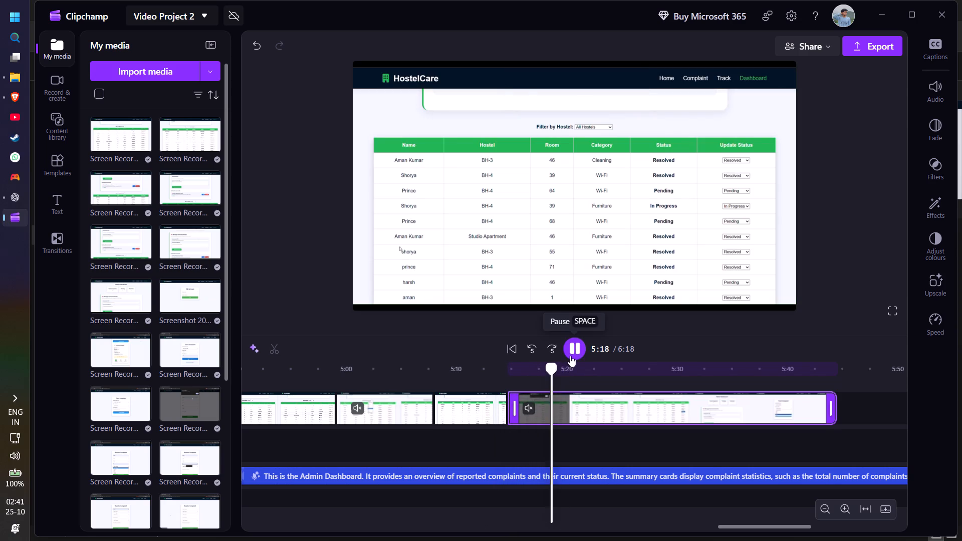
pyautogui.click(570, 356)
pyautogui.moveTo(555, 372); pyautogui.dragTo(537, 374)
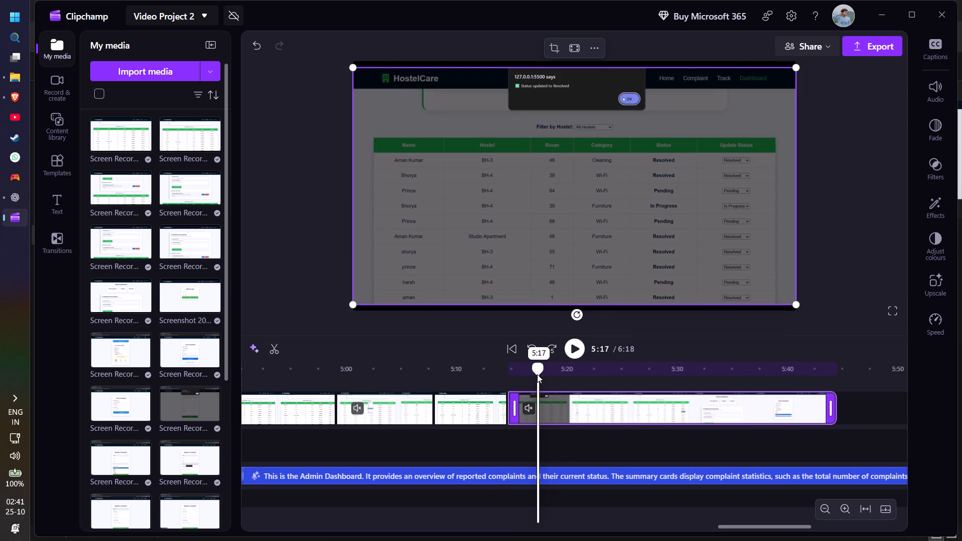
pyautogui.moveTo(537, 374); pyautogui.dragTo(500, 379)
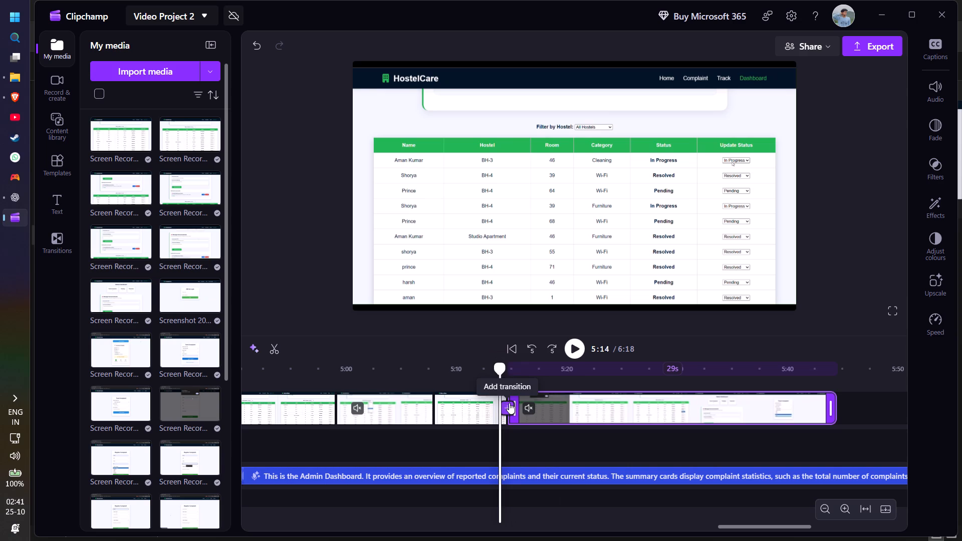
pyautogui.click(577, 352)
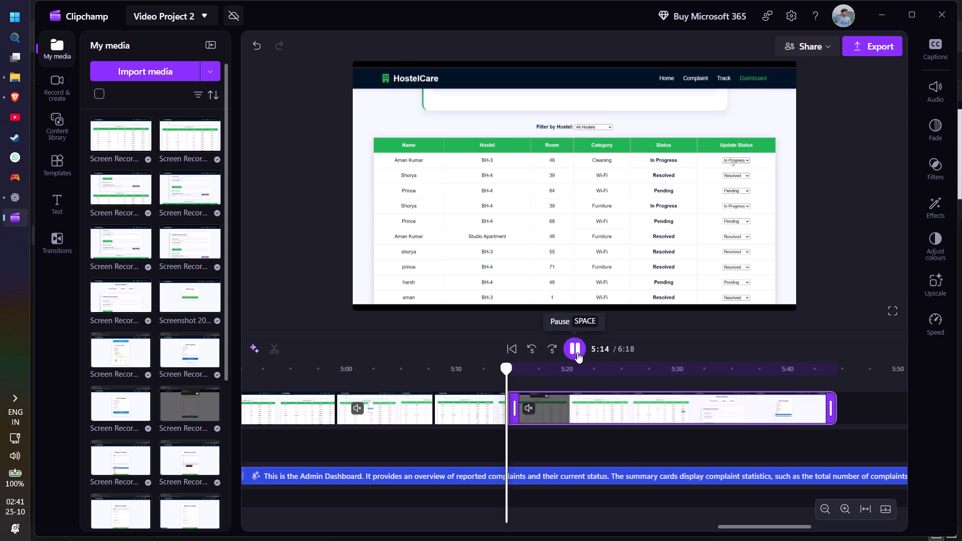
pyautogui.click(577, 352)
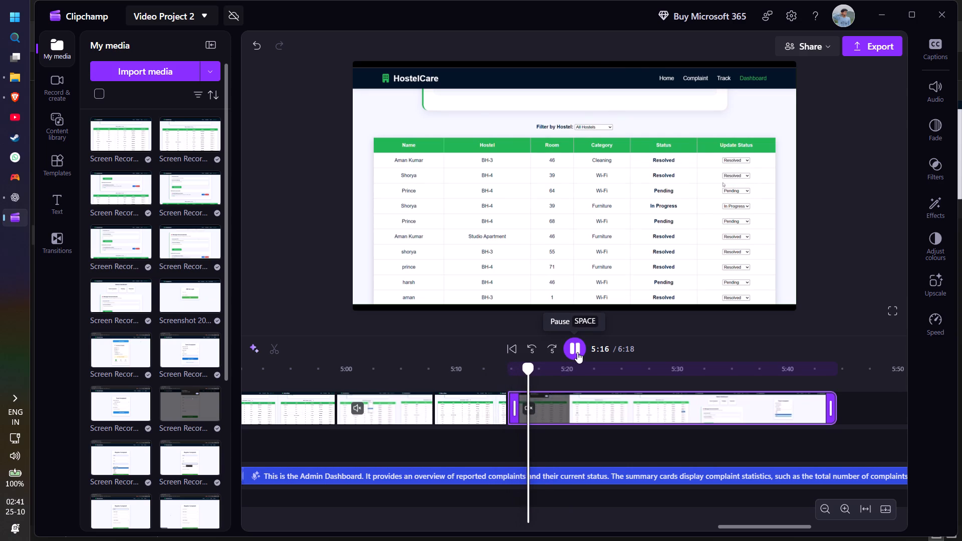
pyautogui.click(577, 352)
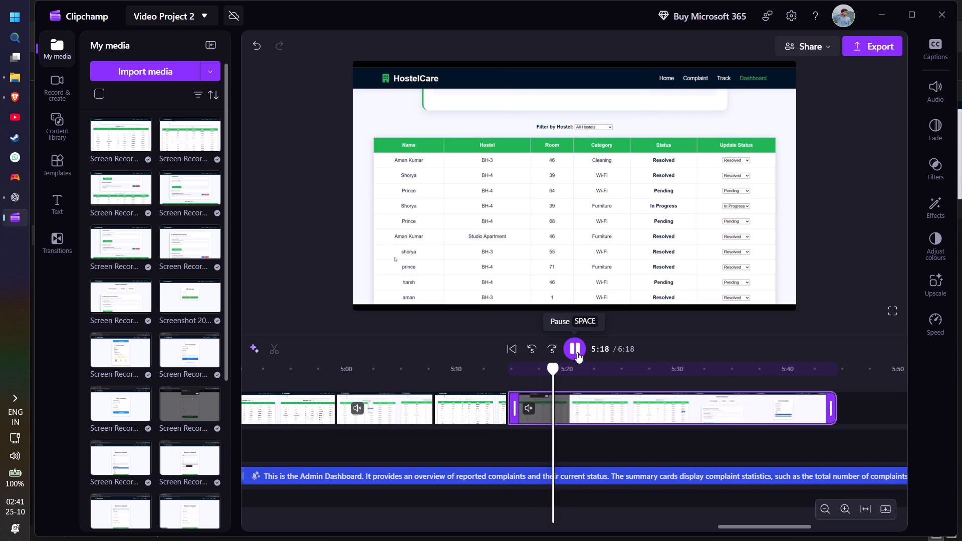
pyautogui.moveTo(573, 363); pyautogui.dragTo(490, 369)
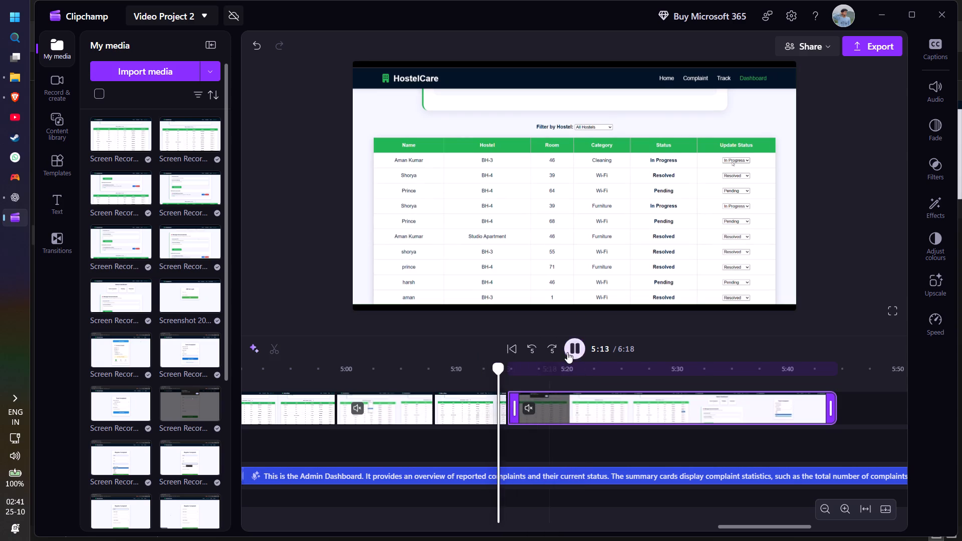
# Extend the Update Status freeze frame to about 12 s, ending near 5:20, checking the narration between adjustments.
pyautogui.click(567, 352)
pyautogui.moveTo(497, 408); pyautogui.dragTo(519, 407)
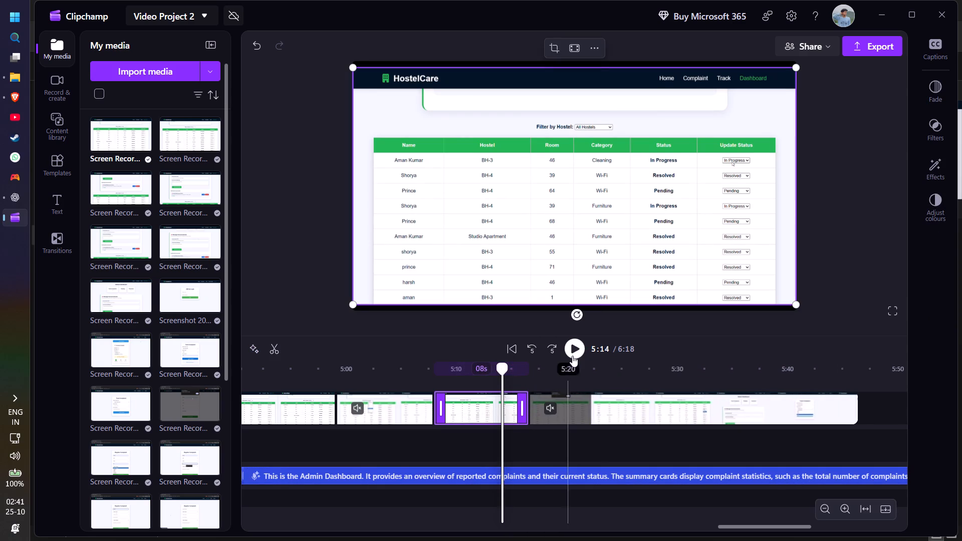
pyautogui.click(572, 356)
pyautogui.click(572, 356)
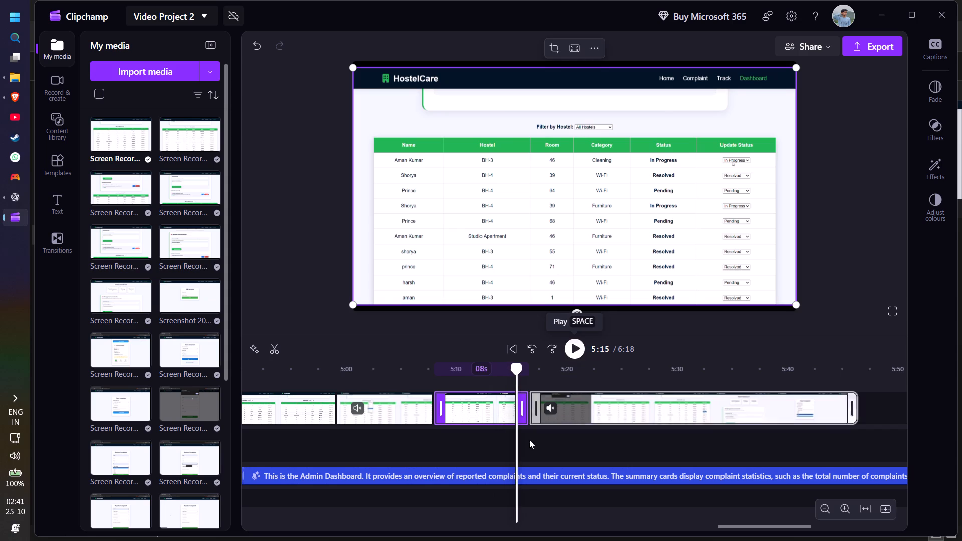
pyautogui.moveTo(522, 418); pyautogui.dragTo(544, 418)
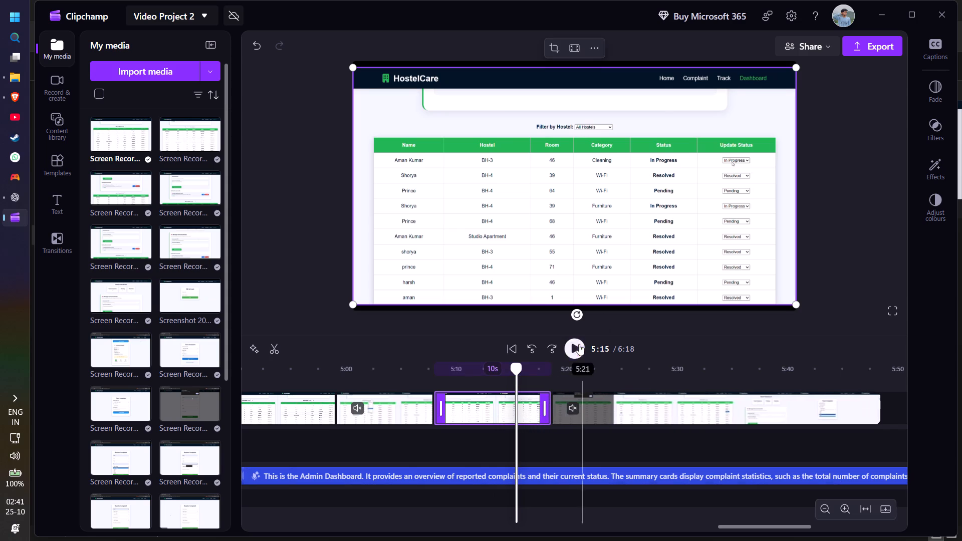
pyautogui.click(575, 336)
pyautogui.click(579, 352)
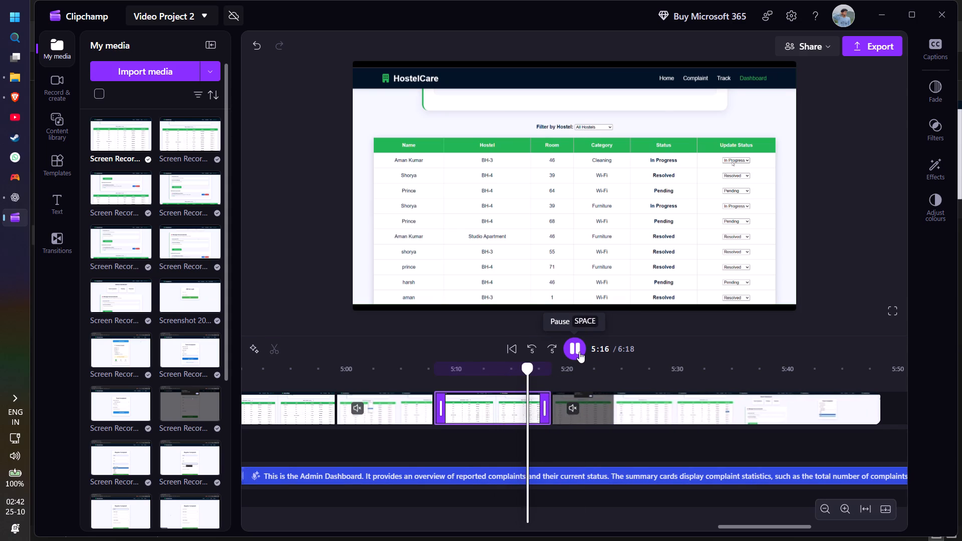
pyautogui.click(579, 352)
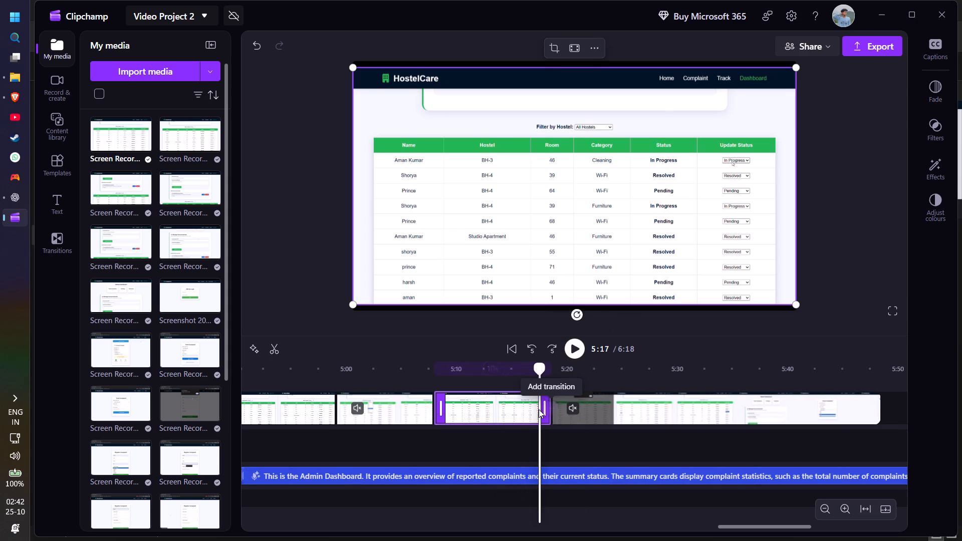
pyautogui.moveTo(544, 409); pyautogui.dragTo(569, 407)
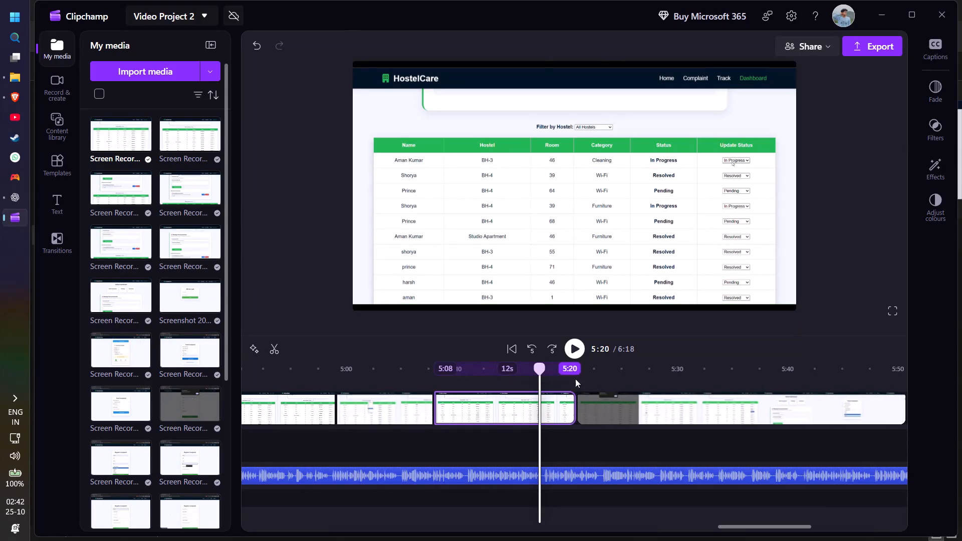
# Play on to about 5:25, return to 5:22, and slow the recording after the Update Status freeze frame to 0.5x speed.
pyautogui.click(577, 350)
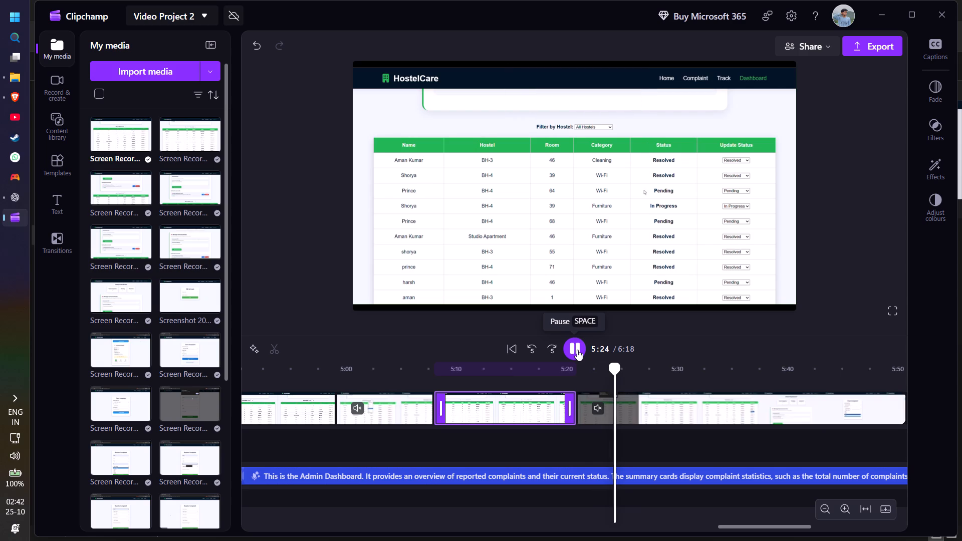
pyautogui.click(577, 350)
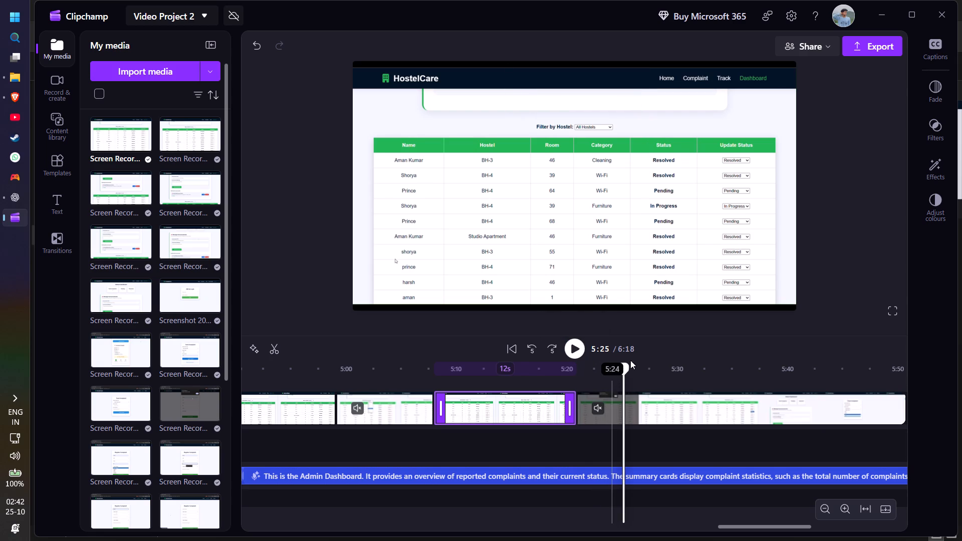
pyautogui.moveTo(624, 366); pyautogui.dragTo(598, 370)
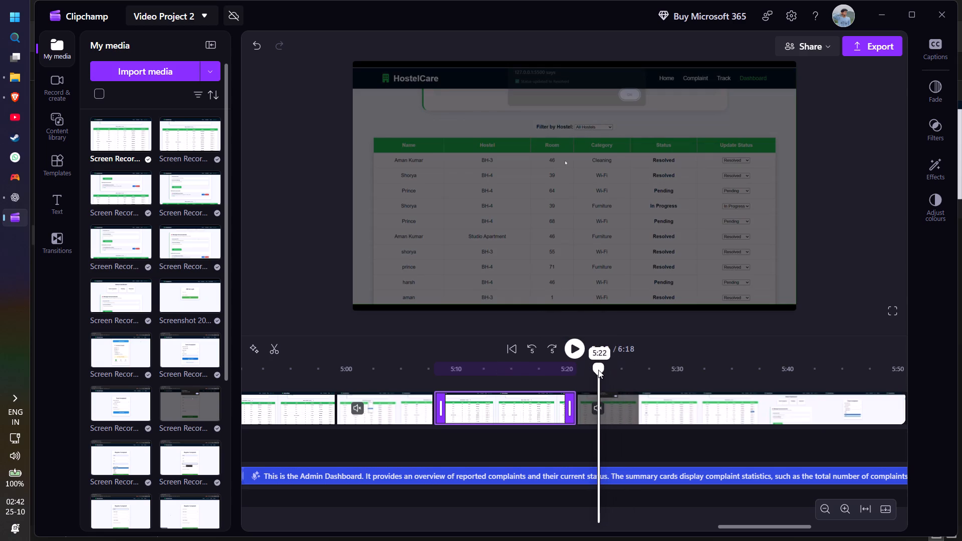
pyautogui.moveTo(598, 370); pyautogui.dragTo(592, 371)
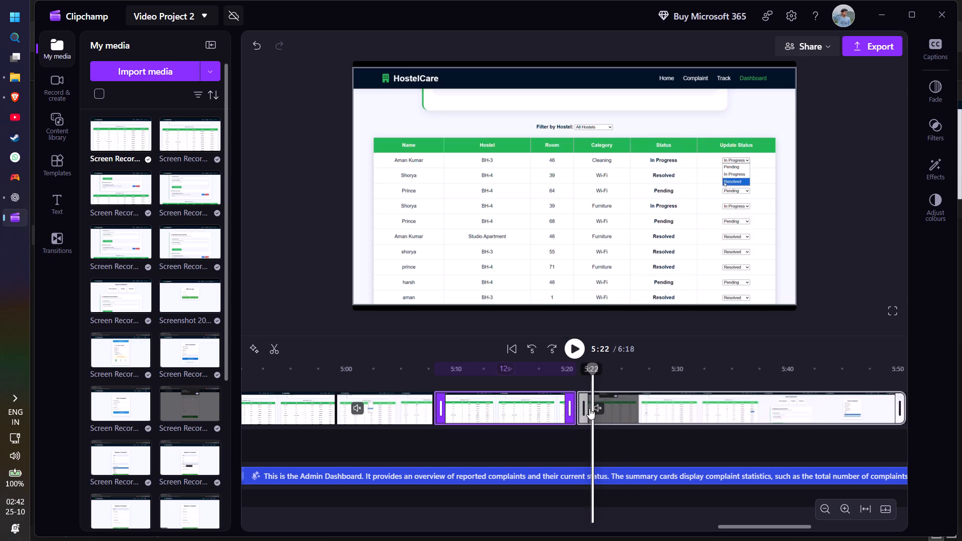
pyautogui.rightClick(600, 417)
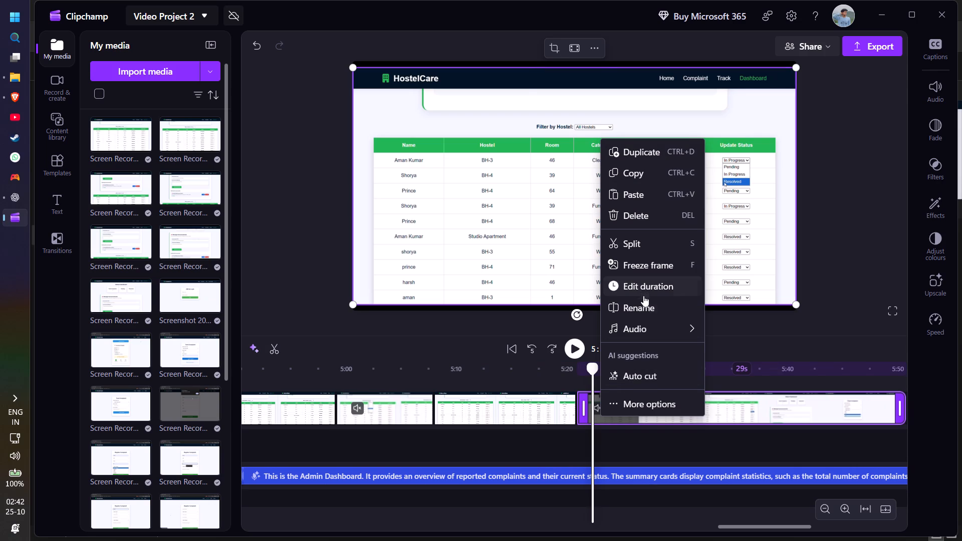
pyautogui.click(923, 324)
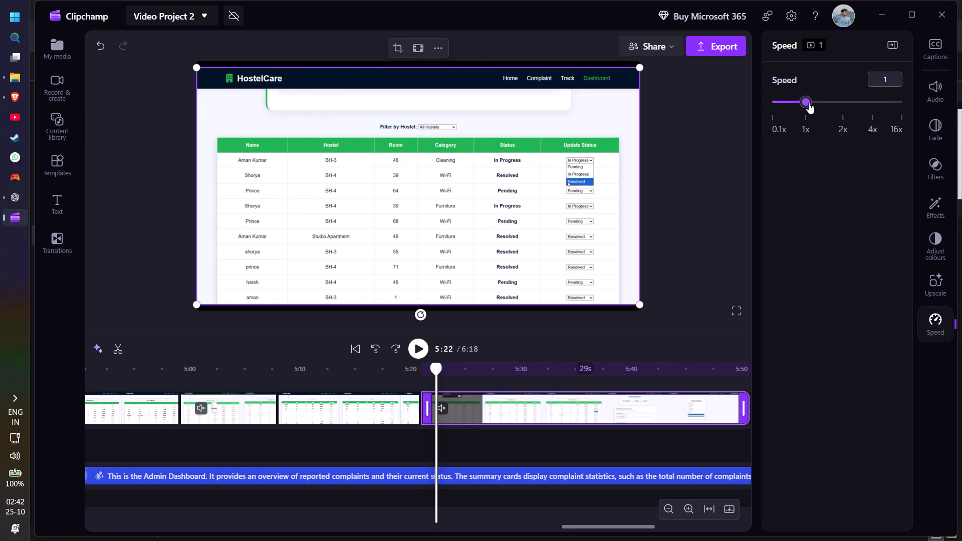
pyautogui.moveTo(804, 103); pyautogui.dragTo(777, 107)
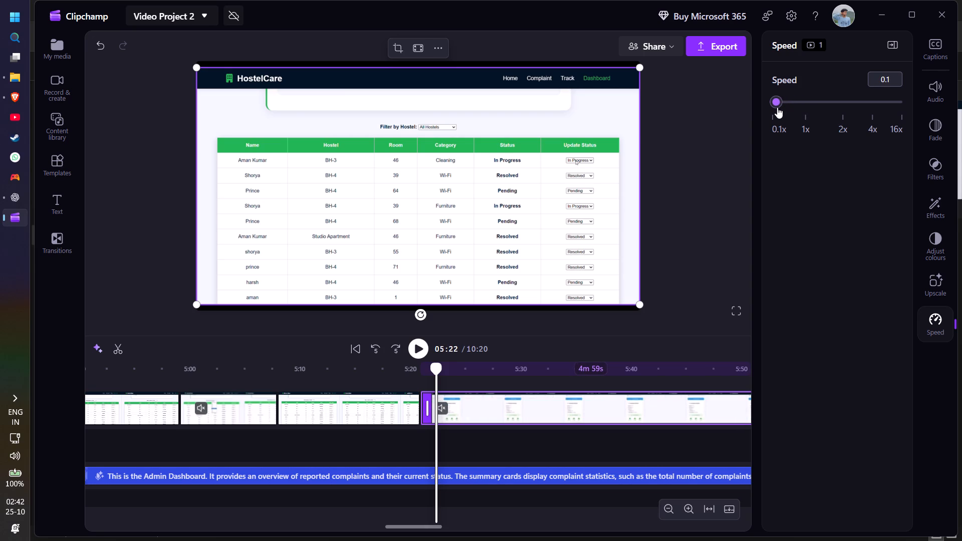
pyautogui.moveTo(777, 107); pyautogui.dragTo(781, 107)
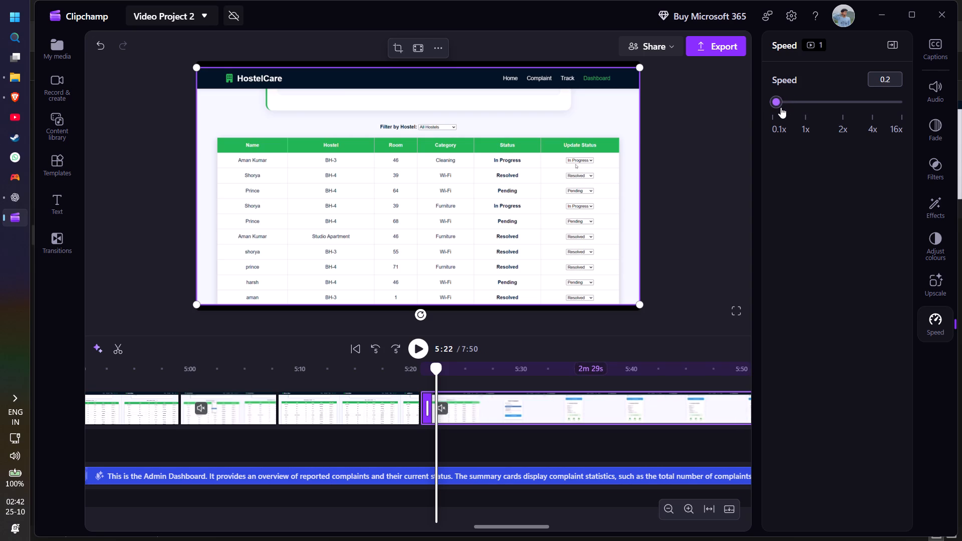
pyautogui.moveTo(781, 107); pyautogui.dragTo(788, 107)
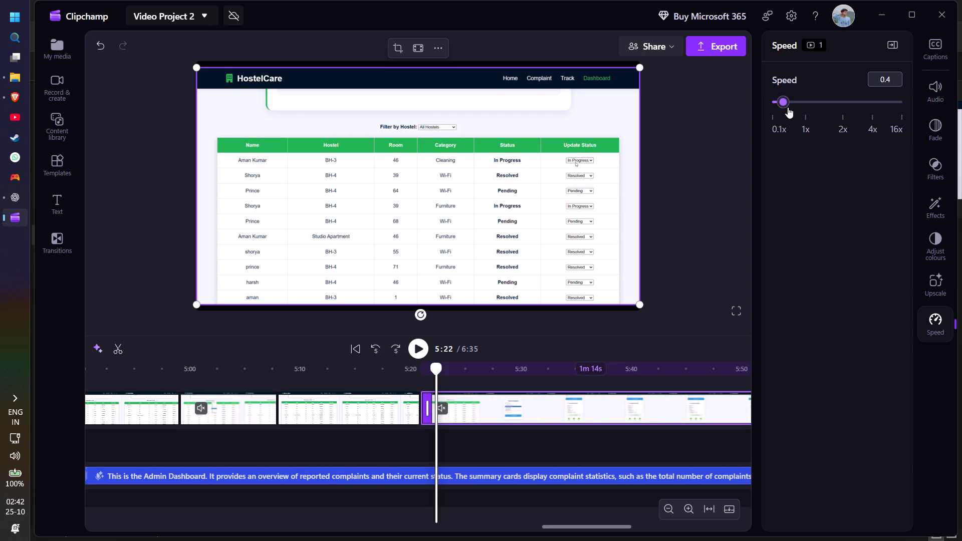
pyautogui.moveTo(788, 107); pyautogui.dragTo(792, 107)
# Play the slowed recording to about 5:49 and insert a freeze frame at 5:47, on the second "Status updated to Resolved" alert.
pyautogui.click(414, 349)
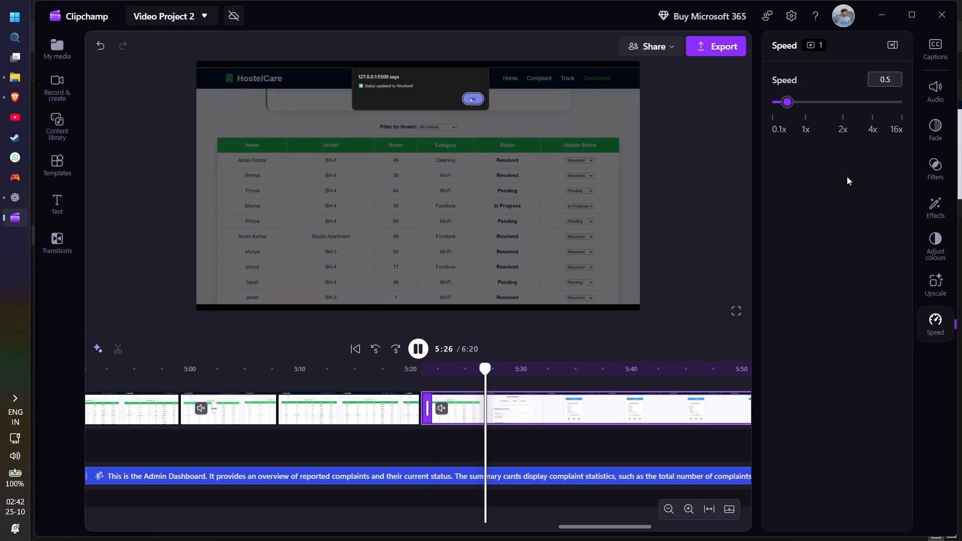
pyautogui.click(939, 316)
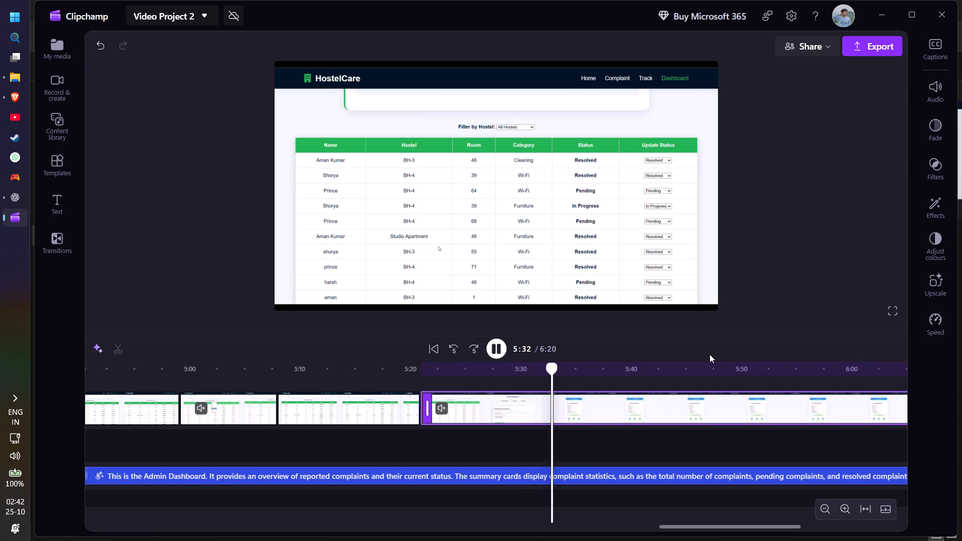
pyautogui.moveTo(571, 368); pyautogui.dragTo(567, 368)
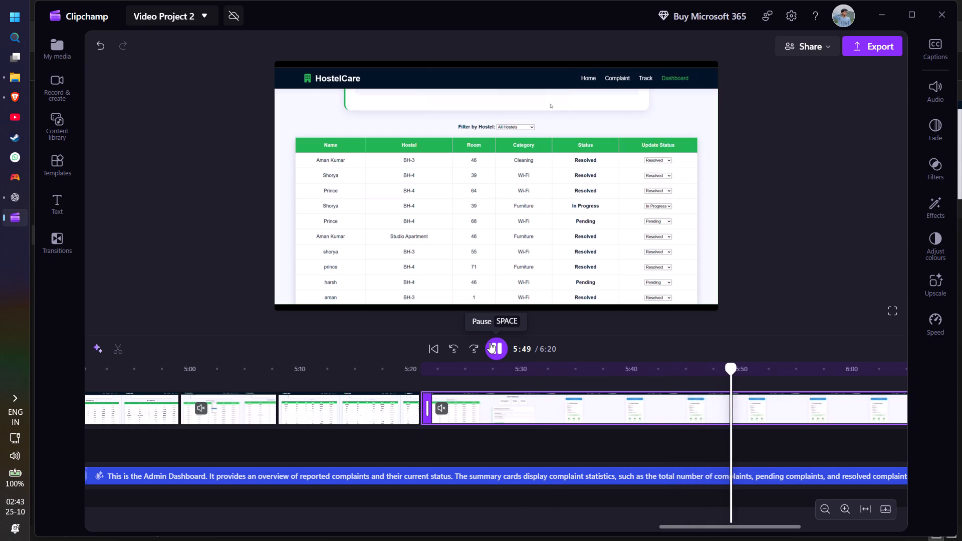
pyautogui.click(490, 342)
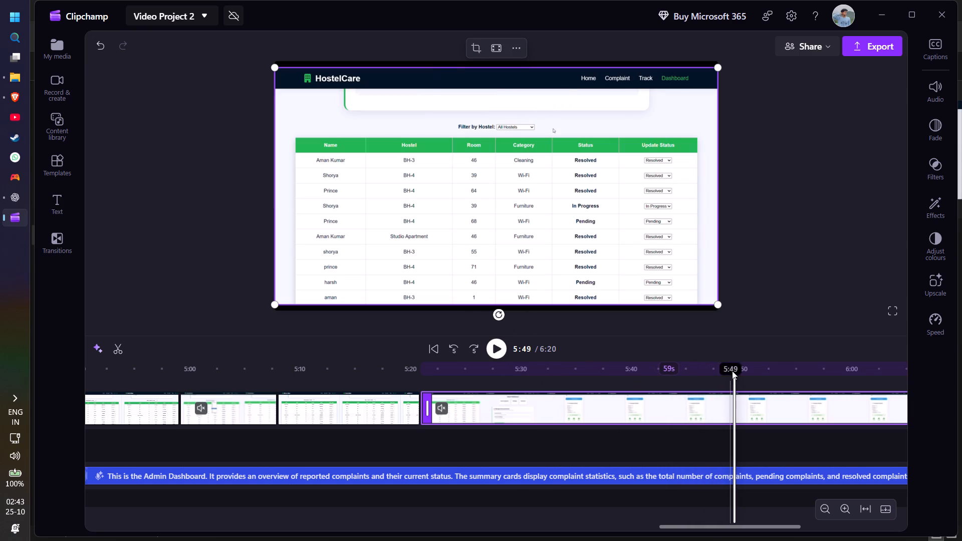
pyautogui.moveTo(732, 363); pyautogui.dragTo(714, 366)
pyautogui.rightClick(714, 366)
pyautogui.rightClick(717, 402)
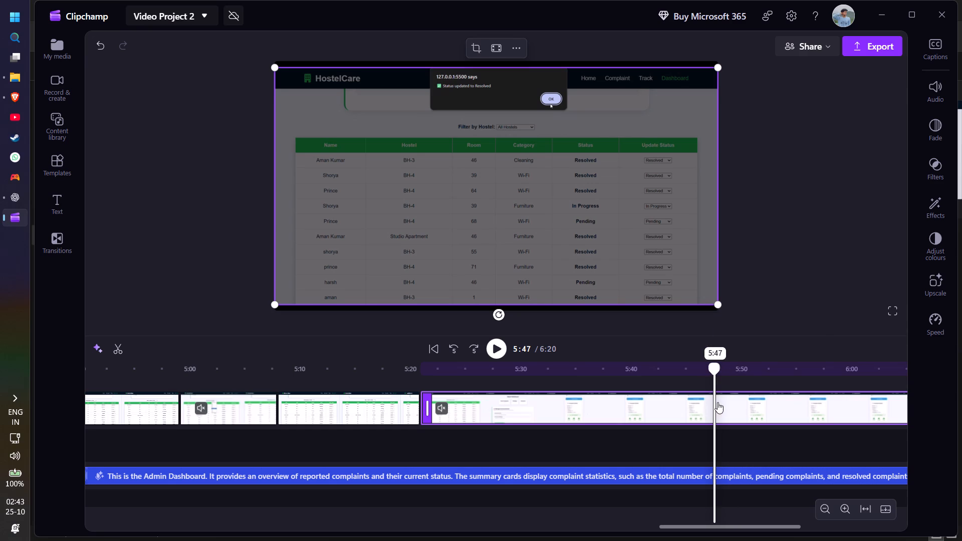
pyautogui.click(744, 251)
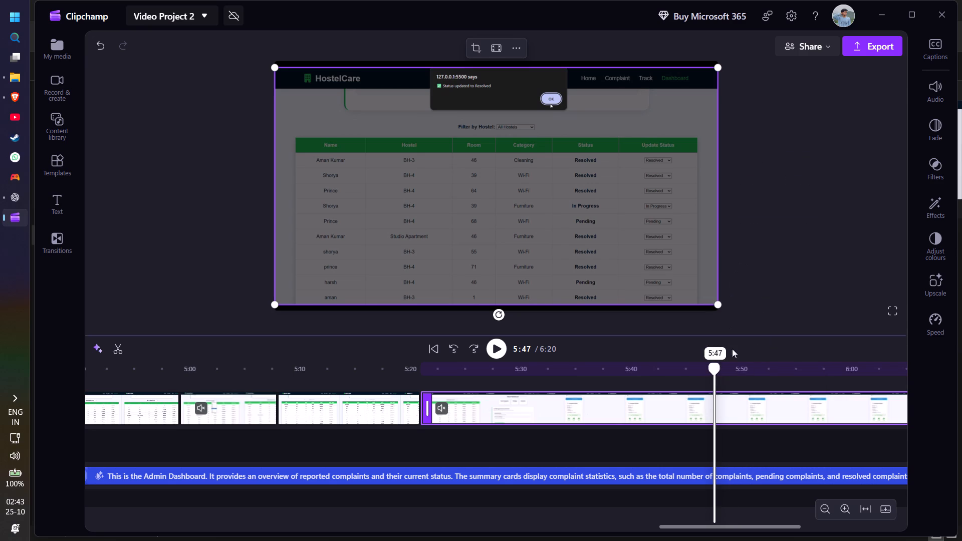
# Extend the alert freeze frame from 5:47 to about 6:09, playing the narration to about 6:08 to check its timing.
pyautogui.moveTo(734, 408); pyautogui.dragTo(766, 408)
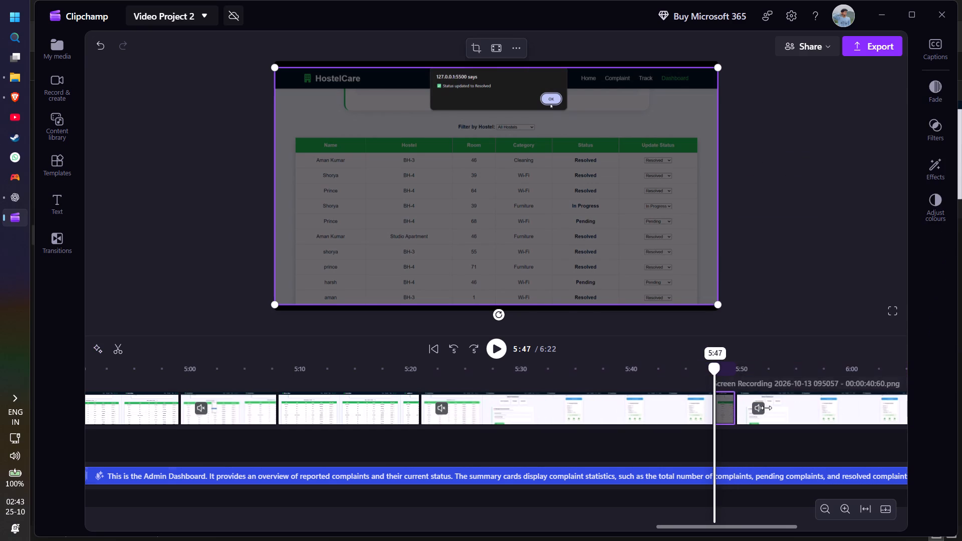
pyautogui.moveTo(766, 408); pyautogui.dragTo(861, 407)
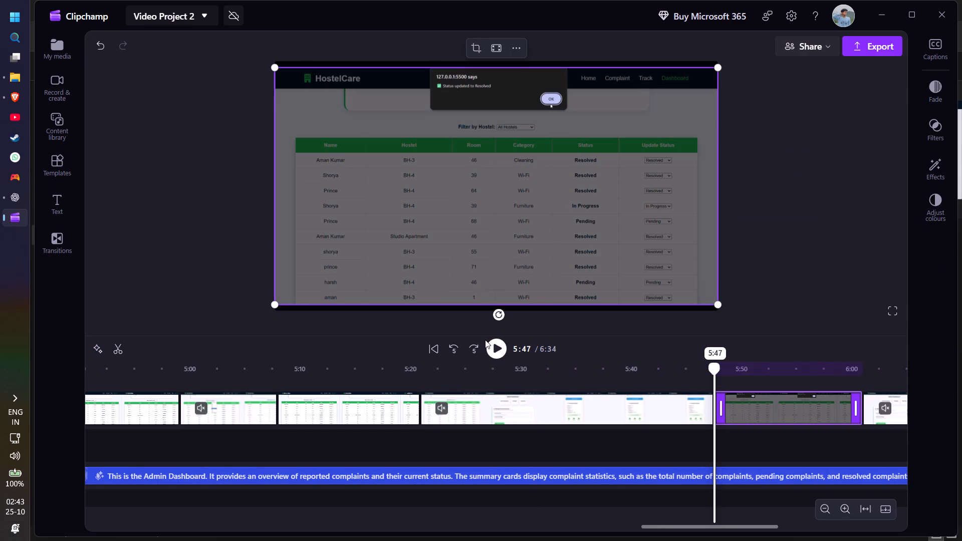
pyautogui.click(485, 340)
pyautogui.click(491, 344)
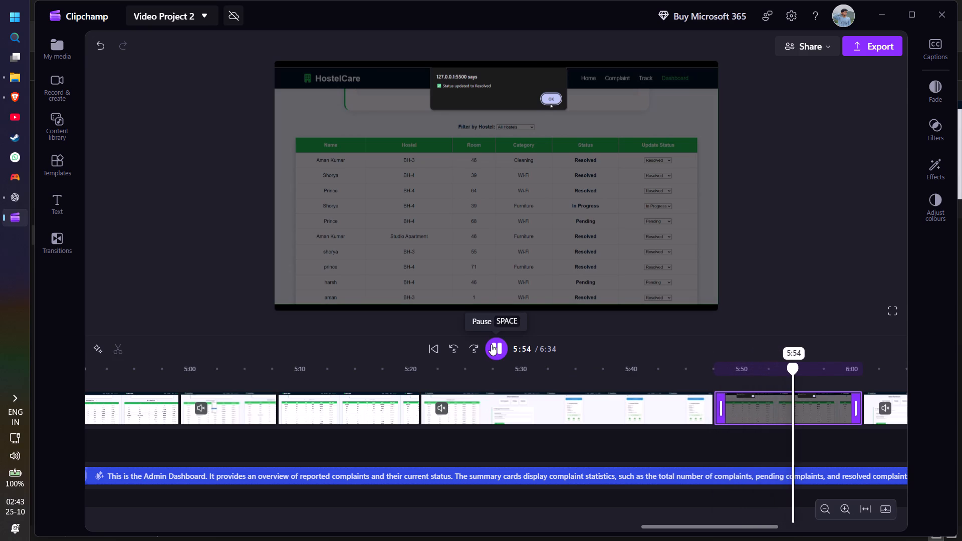
pyautogui.moveTo(854, 406); pyautogui.dragTo(869, 406)
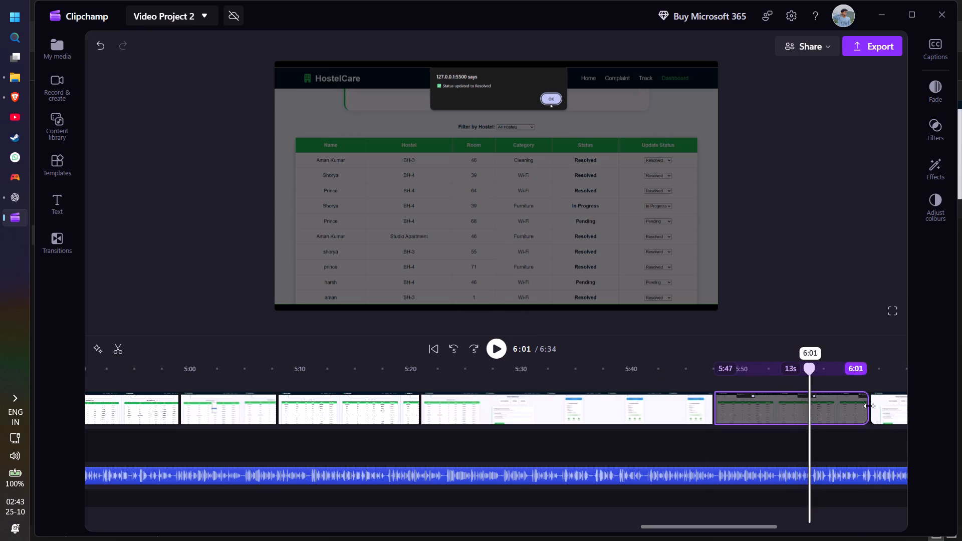
pyautogui.moveTo(869, 406); pyautogui.dragTo(900, 406)
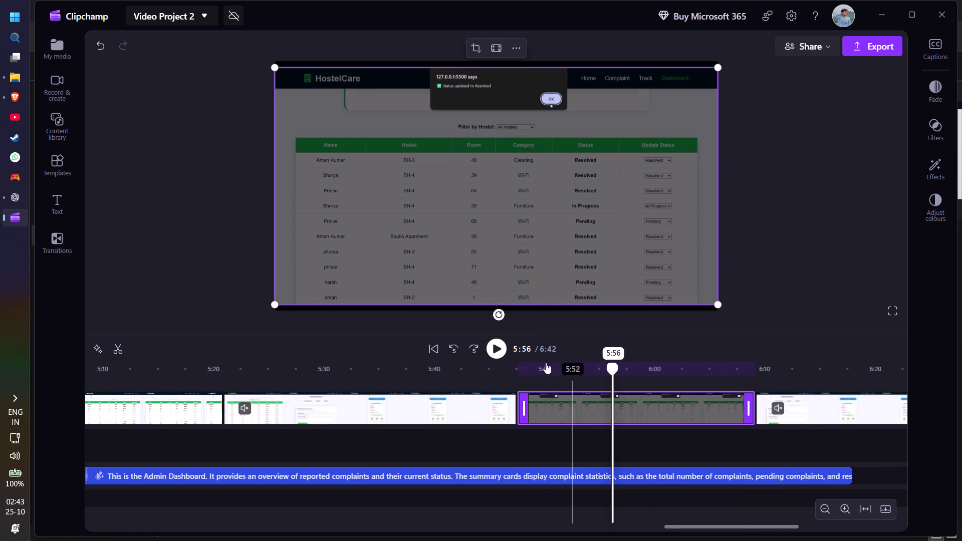
pyautogui.click(499, 350)
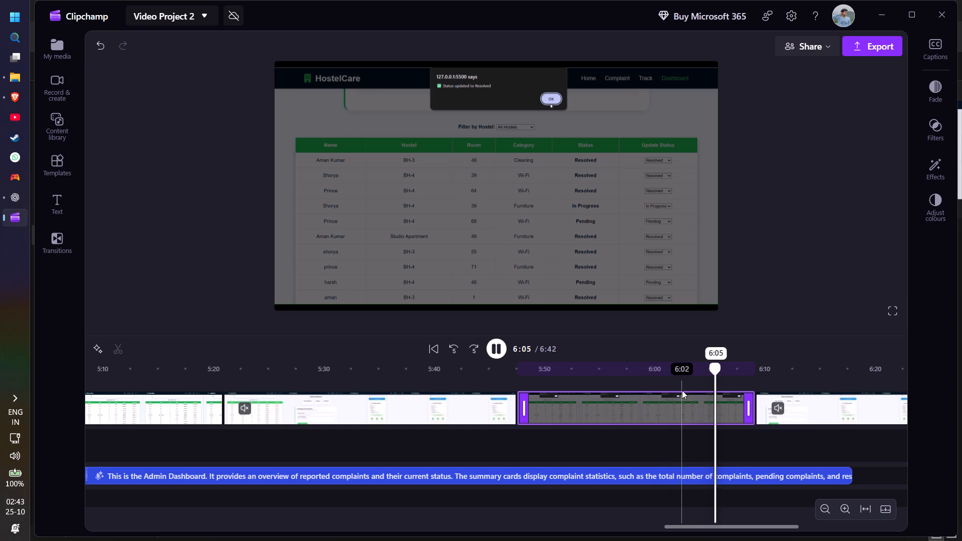
pyautogui.click(501, 353)
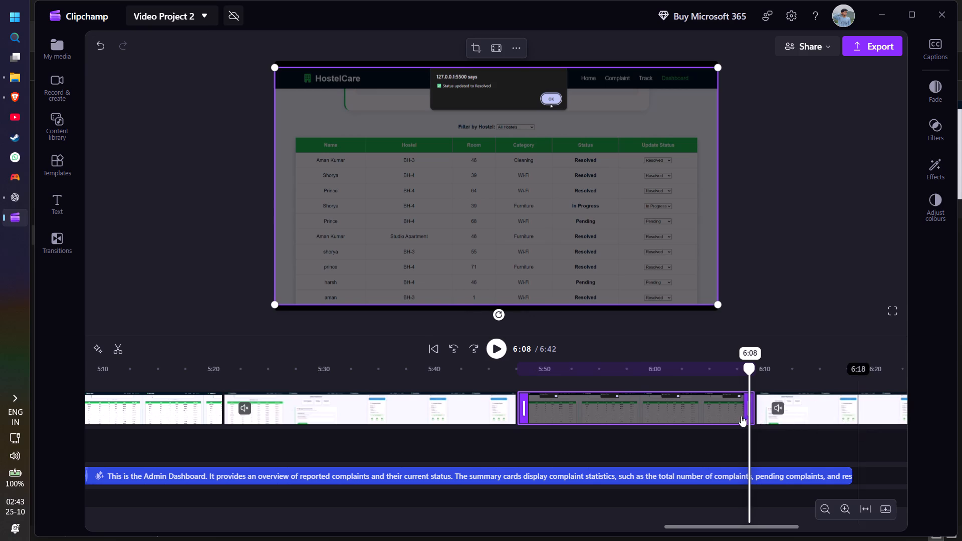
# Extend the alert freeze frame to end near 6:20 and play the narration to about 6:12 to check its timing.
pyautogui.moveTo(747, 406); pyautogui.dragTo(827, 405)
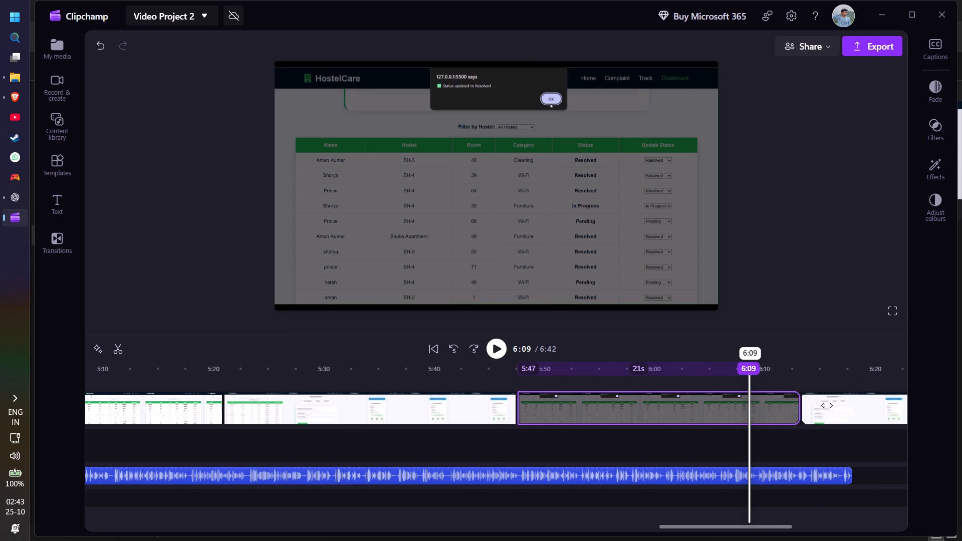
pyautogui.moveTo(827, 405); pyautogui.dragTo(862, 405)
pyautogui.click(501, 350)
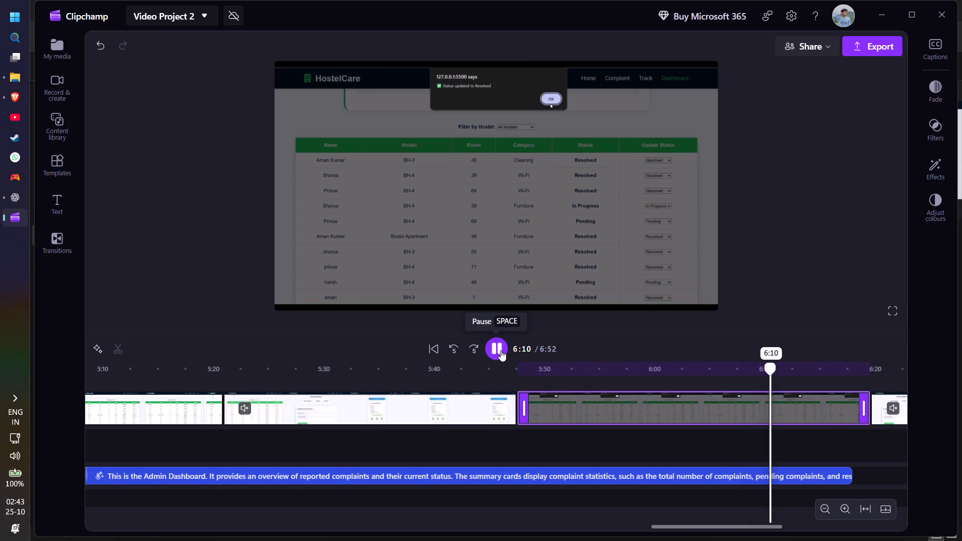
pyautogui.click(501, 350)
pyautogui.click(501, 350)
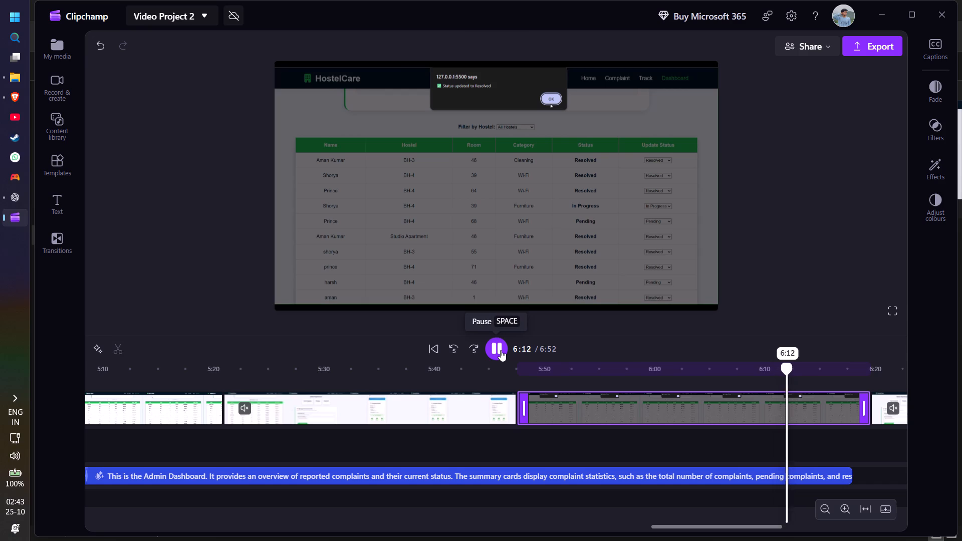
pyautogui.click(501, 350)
# Shorten the alert freeze frame to about 20 s, ending near 6:08.
pyautogui.moveTo(861, 399); pyautogui.dragTo(813, 409)
pyautogui.moveTo(786, 360); pyautogui.dragTo(778, 366)
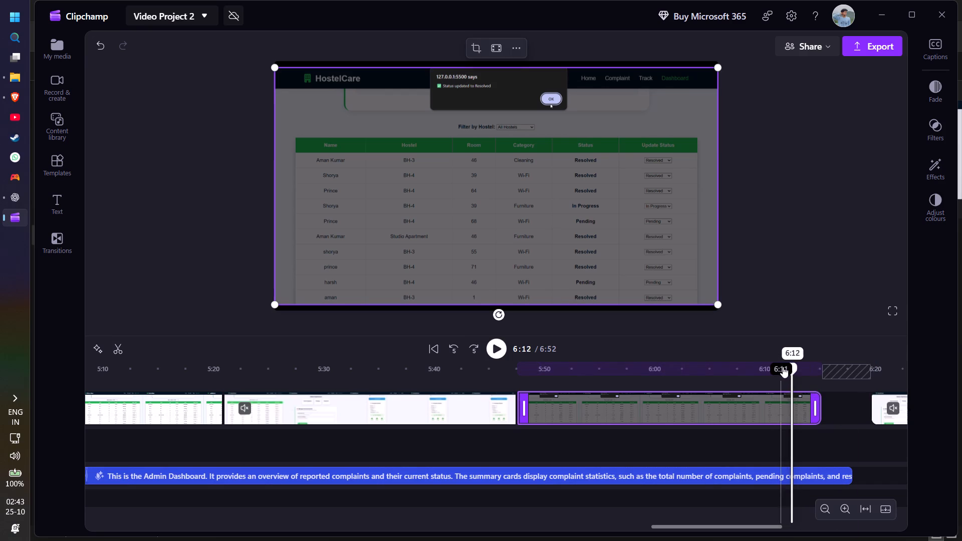
pyautogui.moveTo(796, 365); pyautogui.dragTo(667, 371)
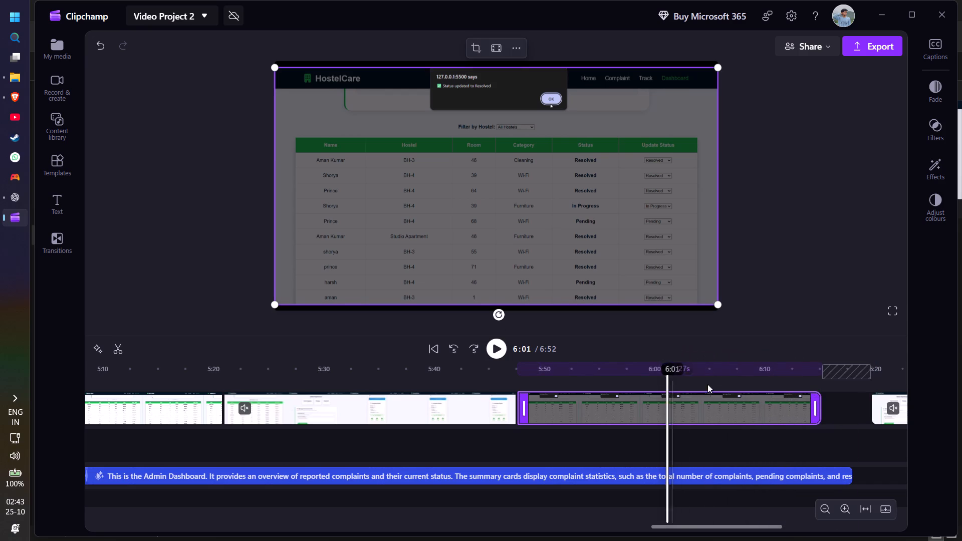
pyautogui.moveTo(815, 408); pyautogui.dragTo(764, 409)
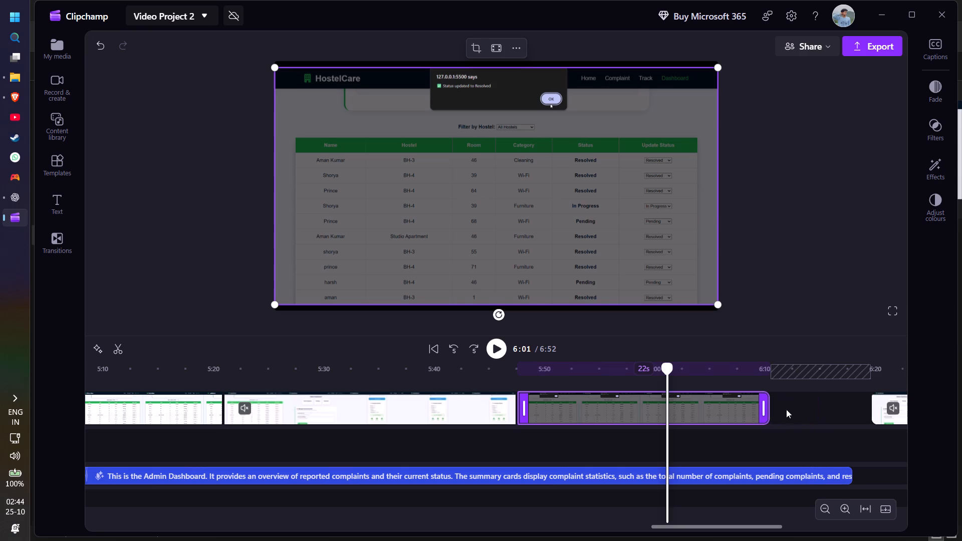
pyautogui.moveTo(764, 416); pyautogui.dragTo(734, 421)
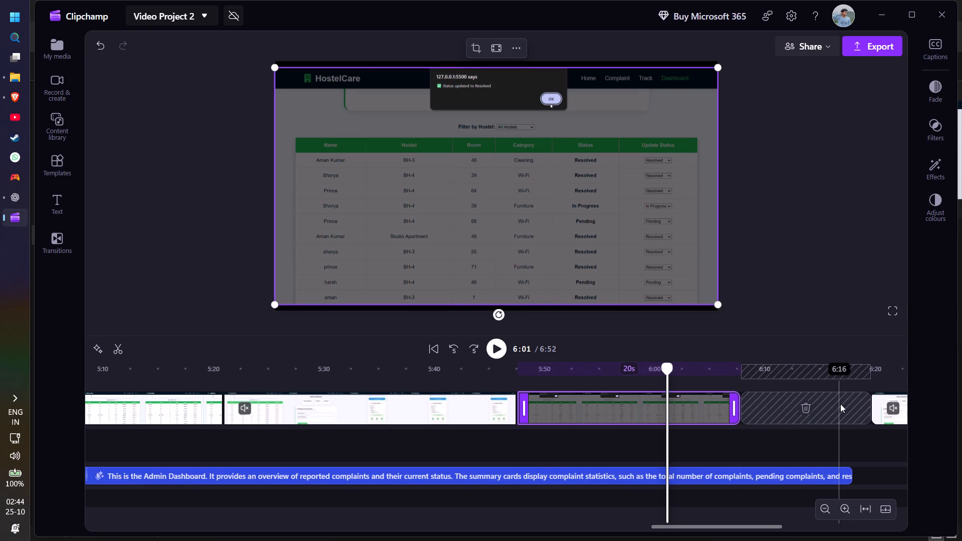
# Move the 33 s recording after the alert freeze frame onto the track below, starting at about 5:44.
pyautogui.scroll(-1, 840, 404)
pyautogui.scroll(1, 840, 404)
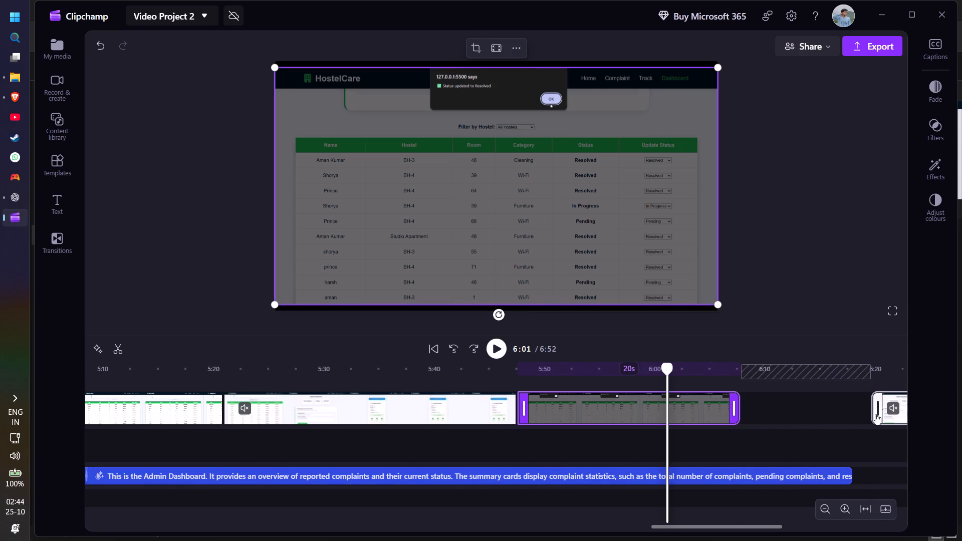
pyautogui.moveTo(885, 417); pyautogui.dragTo(847, 422)
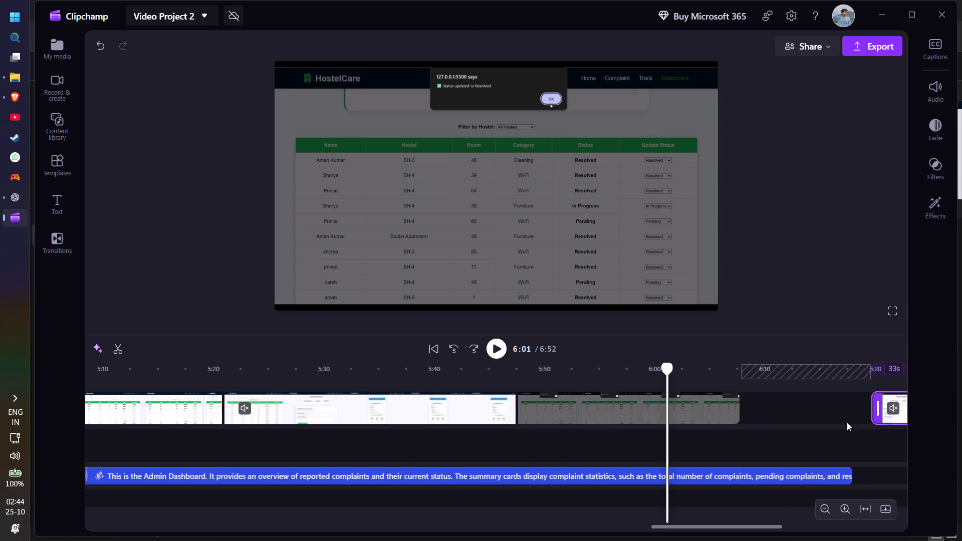
pyautogui.moveTo(847, 422); pyautogui.dragTo(595, 422)
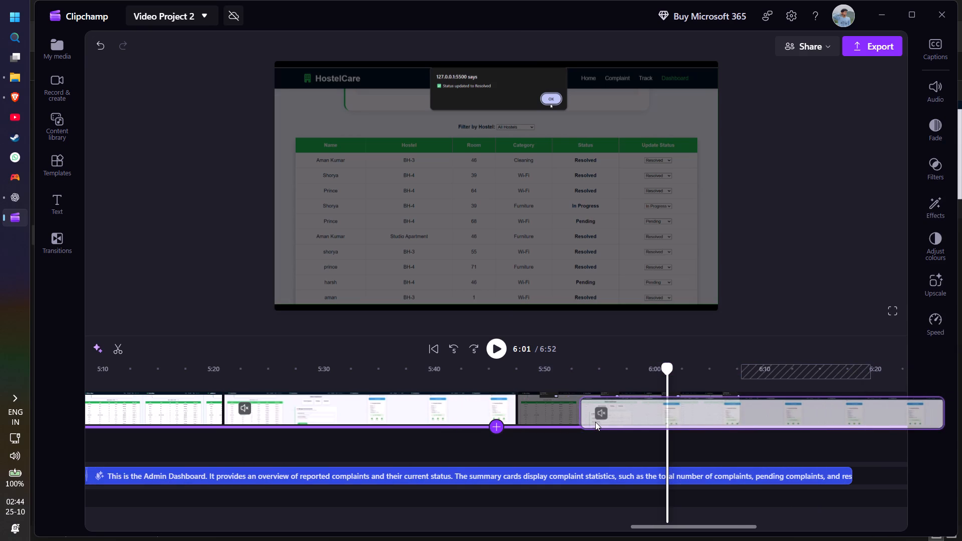
pyautogui.moveTo(595, 422); pyautogui.dragTo(487, 455)
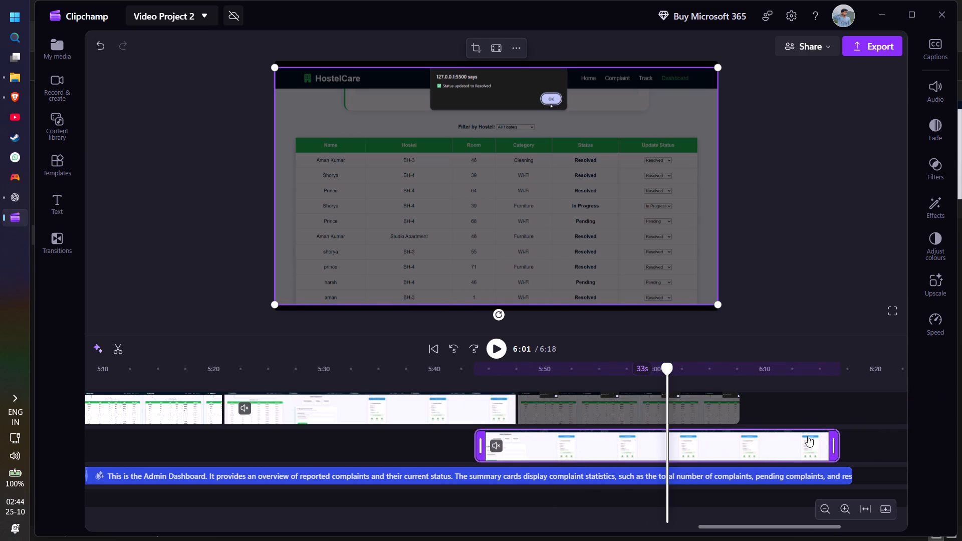
# Review the end of the moved recording around 6:14 to 6:16 and play the narration from 6:14 to its end.
pyautogui.click(810, 405)
pyautogui.moveTo(808, 371); pyautogui.dragTo(812, 371)
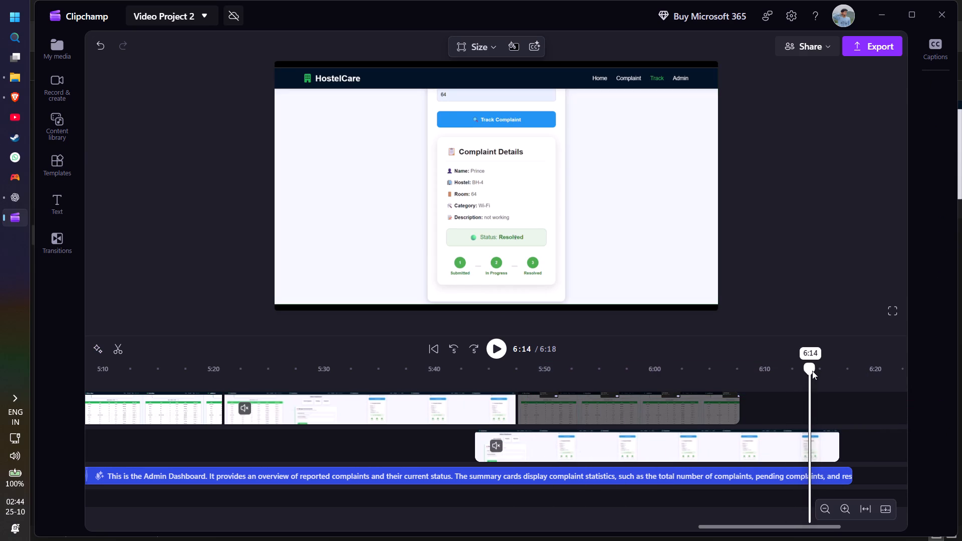
pyautogui.moveTo(812, 371); pyautogui.dragTo(837, 371)
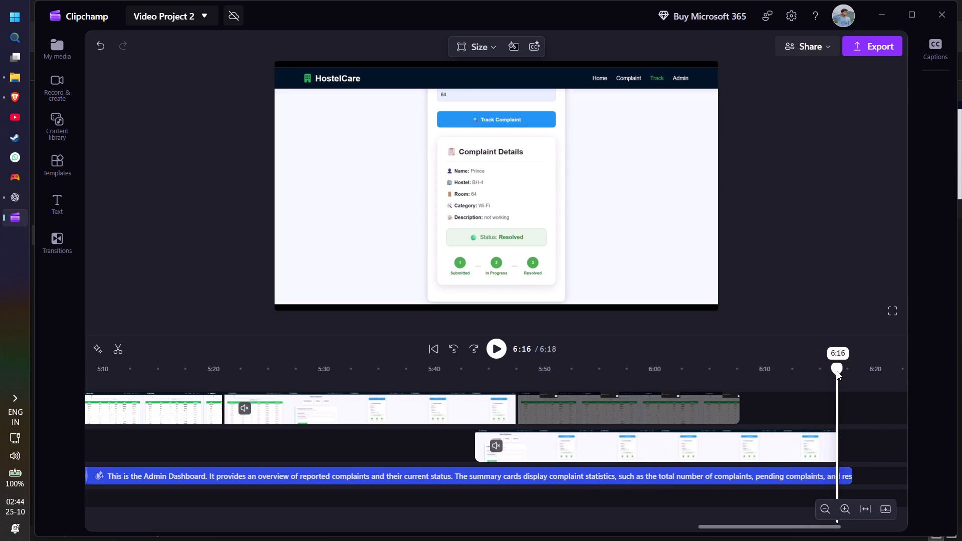
pyautogui.moveTo(837, 371); pyautogui.dragTo(816, 372)
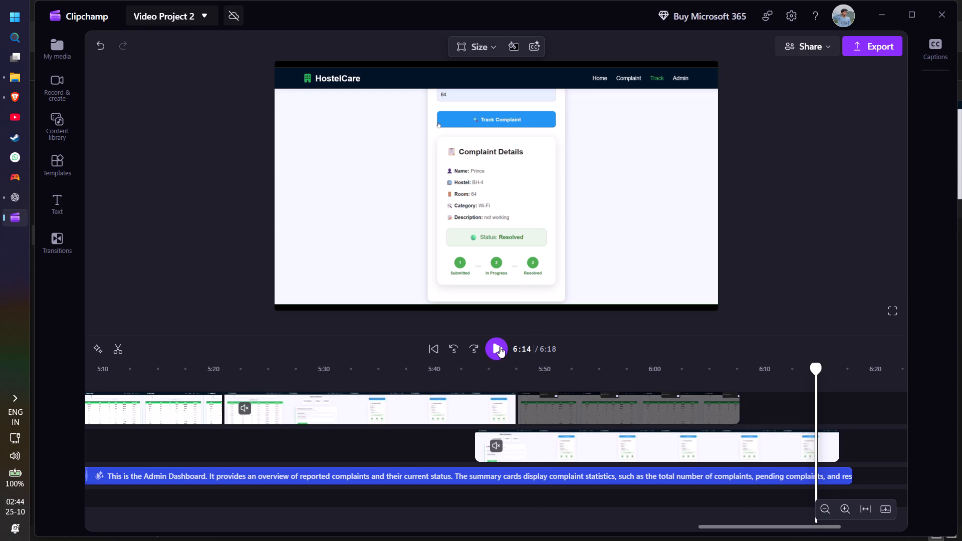
pyautogui.click(500, 347)
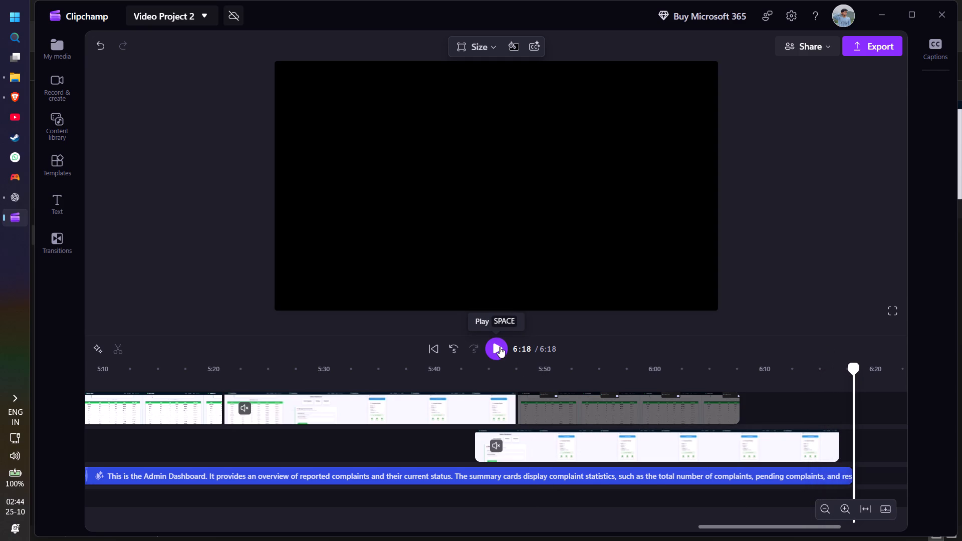
pyautogui.click(500, 347)
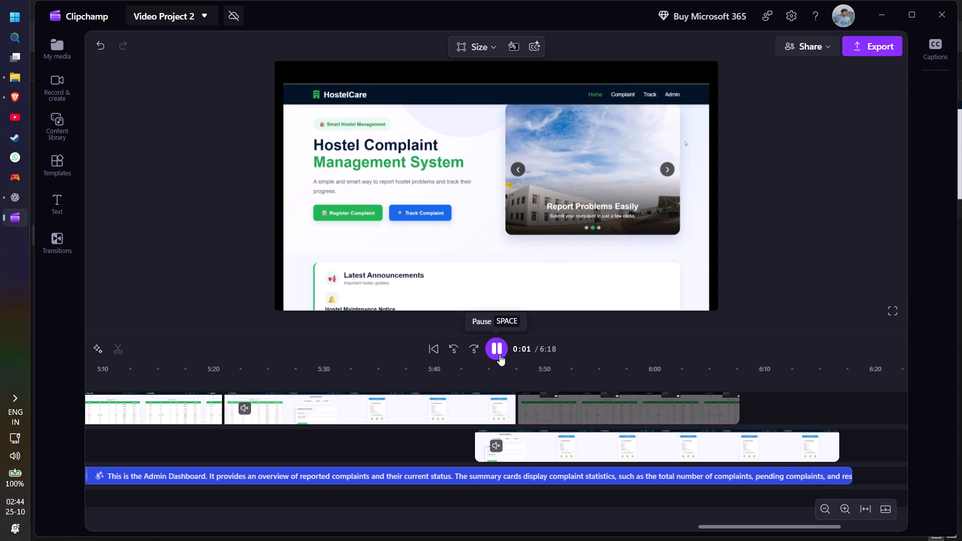
pyautogui.click(500, 355)
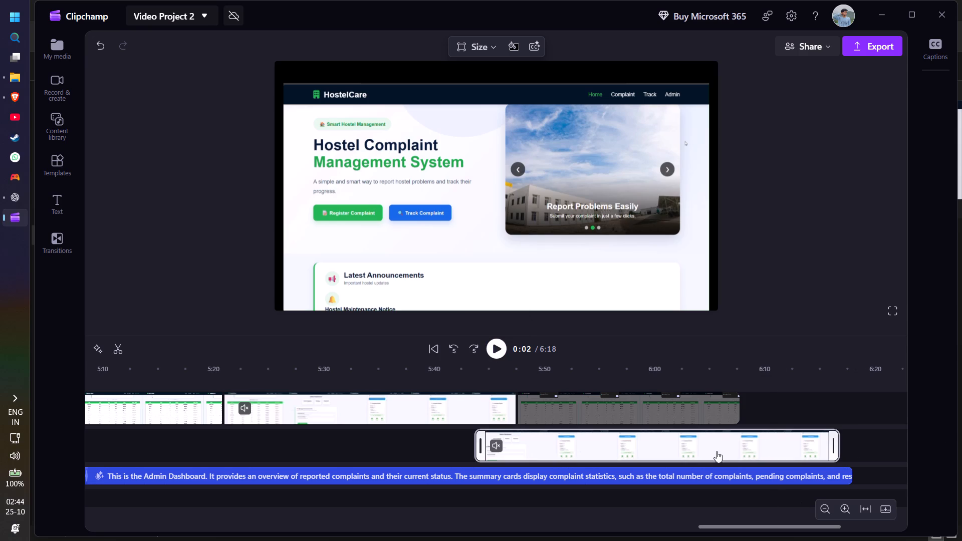
# Shift the 33 s recording along the lower track to start at about 6:21, after the narration.
pyautogui.click(637, 448)
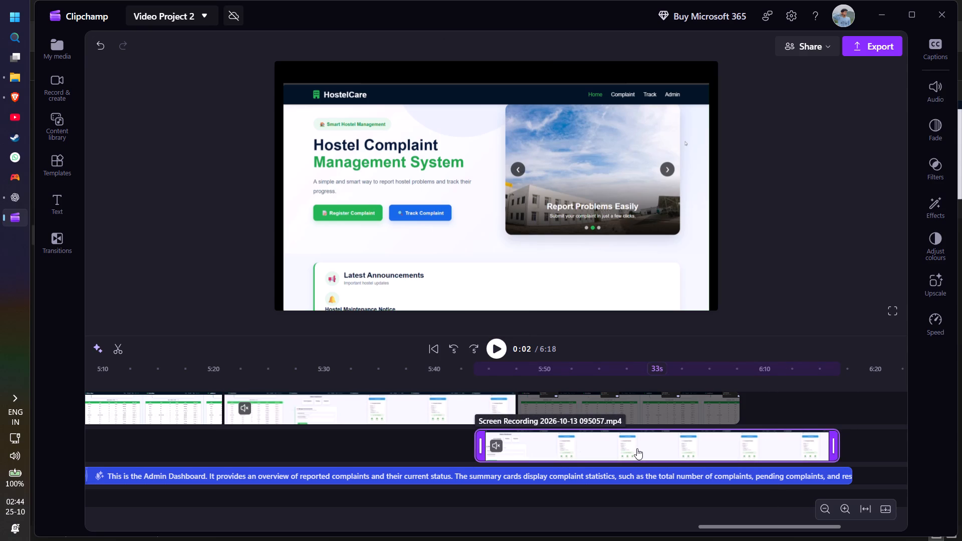
pyautogui.moveTo(628, 447); pyautogui.dragTo(905, 444)
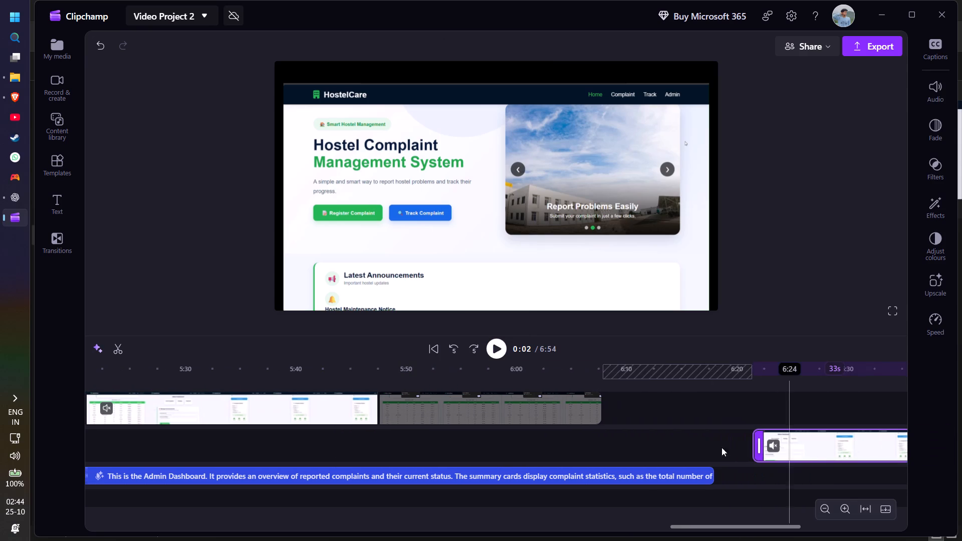
pyautogui.click(355, 350)
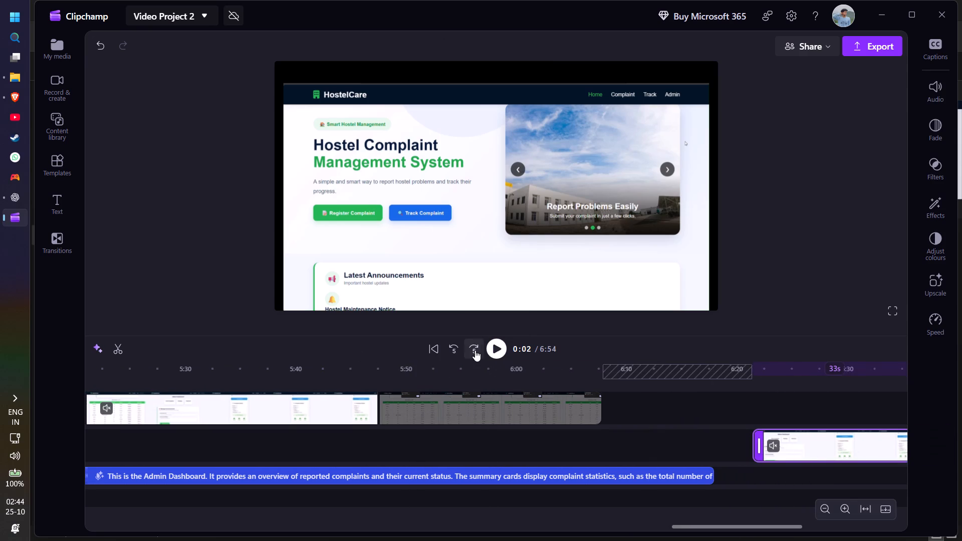
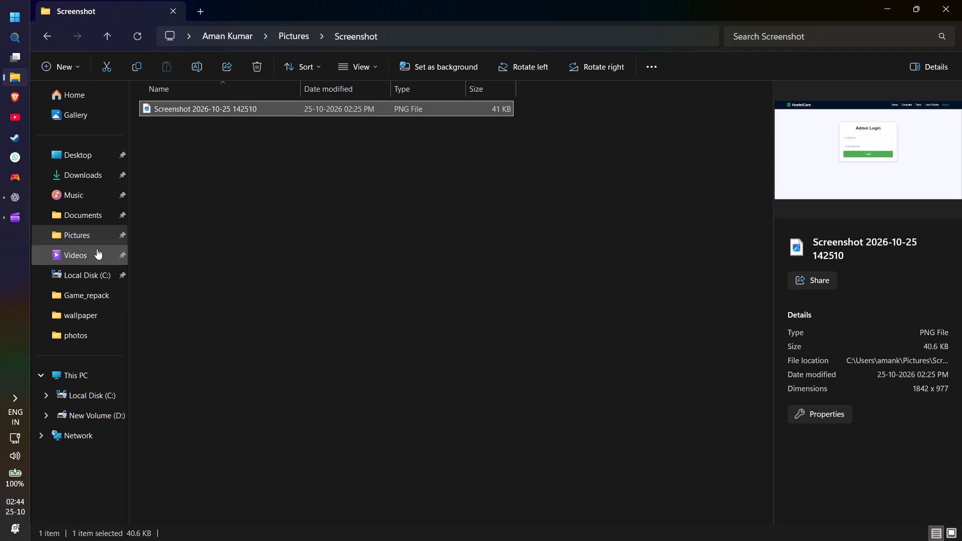
pyautogui.click(97, 248)
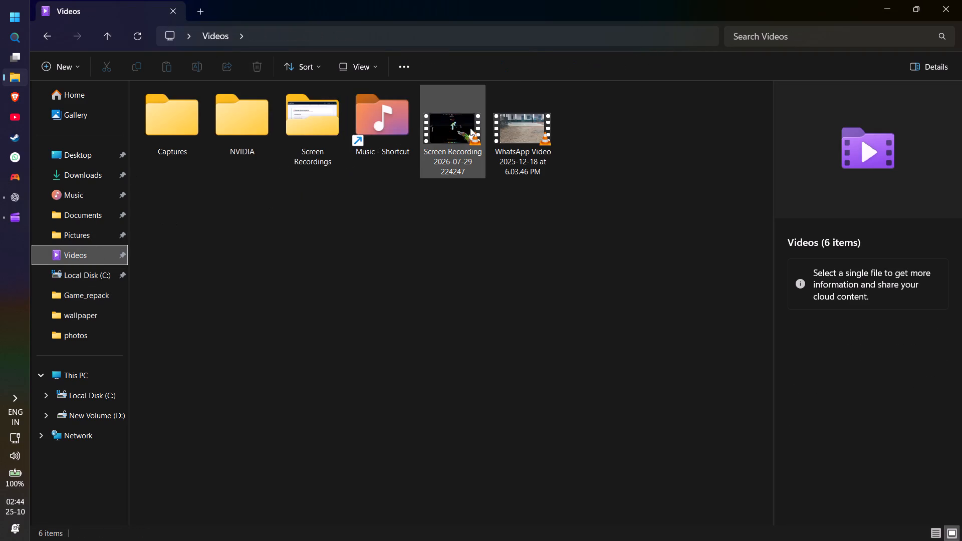
pyautogui.doubleClick(308, 124)
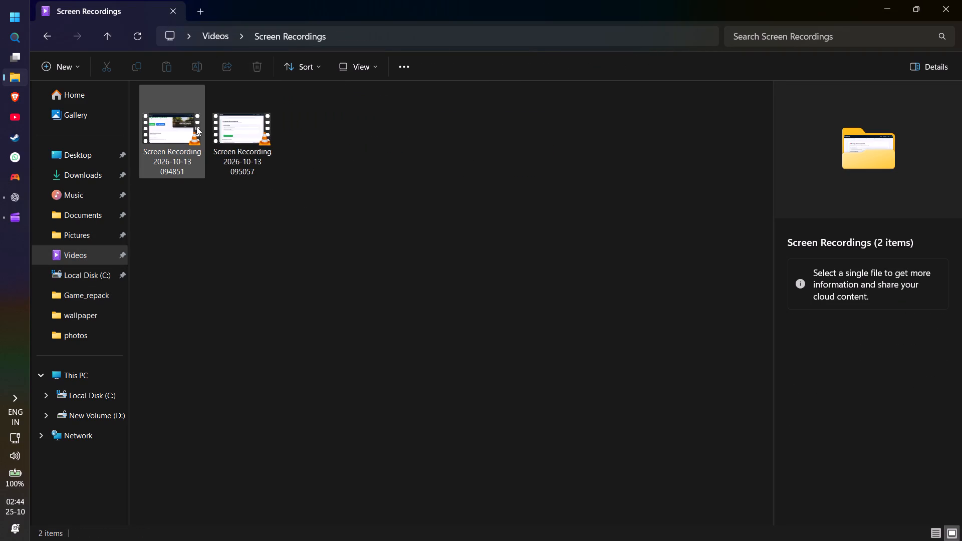
pyautogui.doubleClick(173, 127)
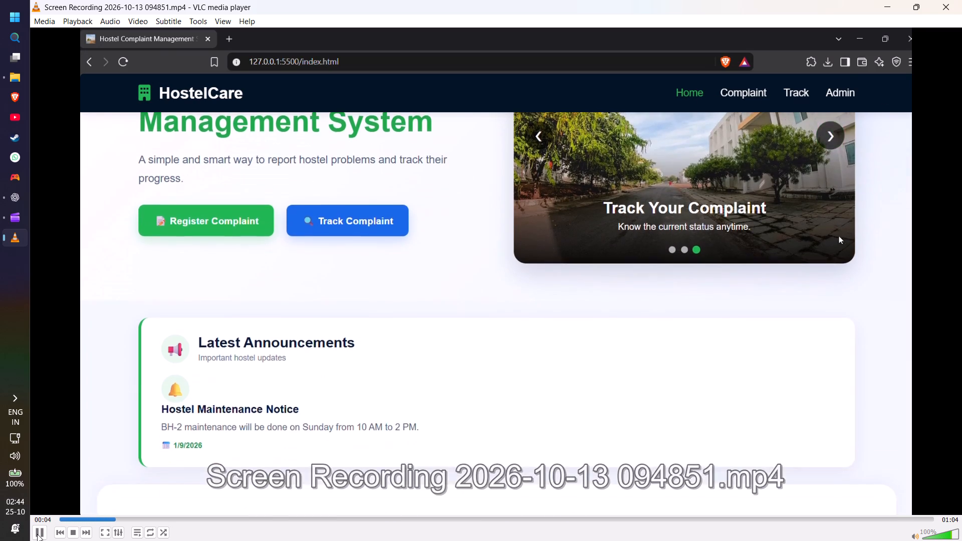
pyautogui.click(37, 534)
pyautogui.moveTo(79, 518); pyautogui.dragTo(67, 518)
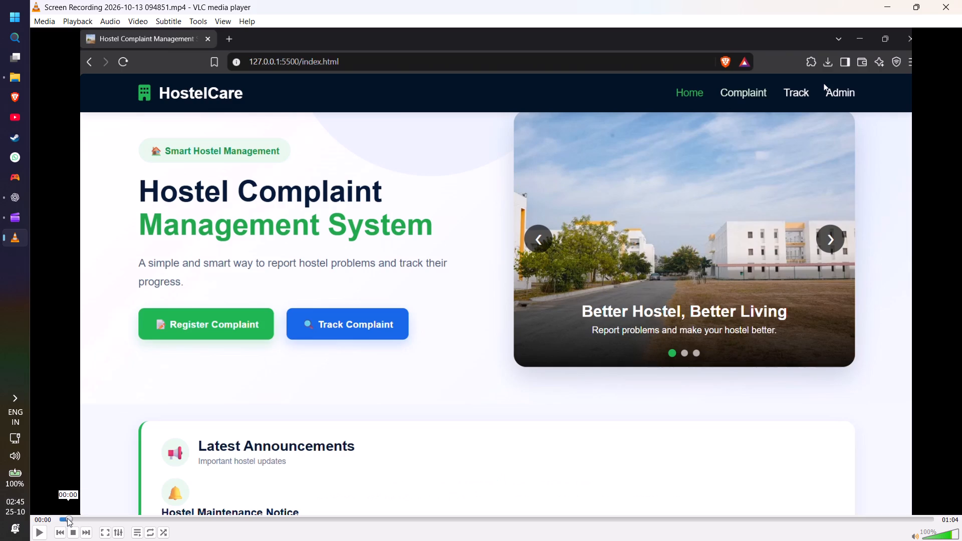
pyautogui.moveTo(67, 518); pyautogui.dragTo(61, 517)
# Capture a screenshot of the HostelCare home page area below the browser's address bar, and close the video player.
pyautogui.press('Print')
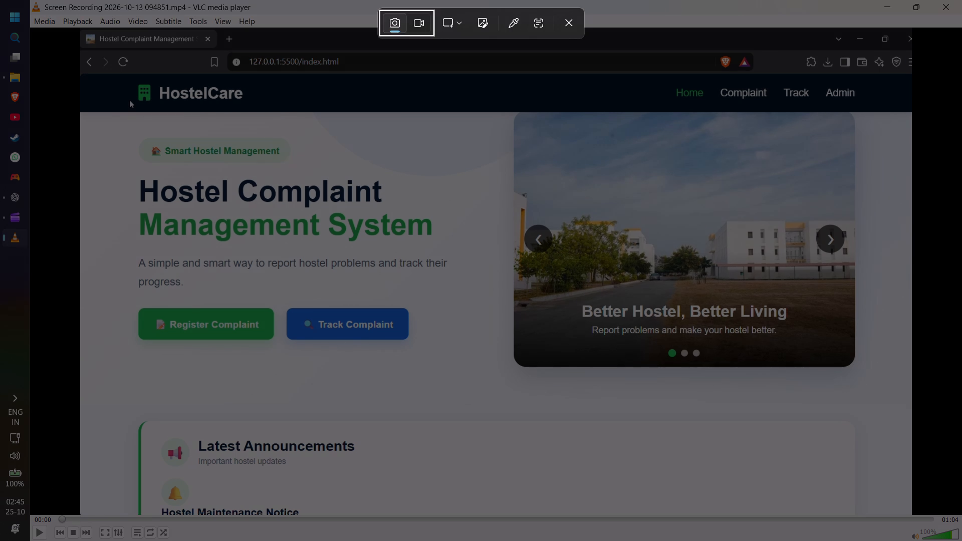
pyautogui.moveTo(80, 75); pyautogui.dragTo(794, 267)
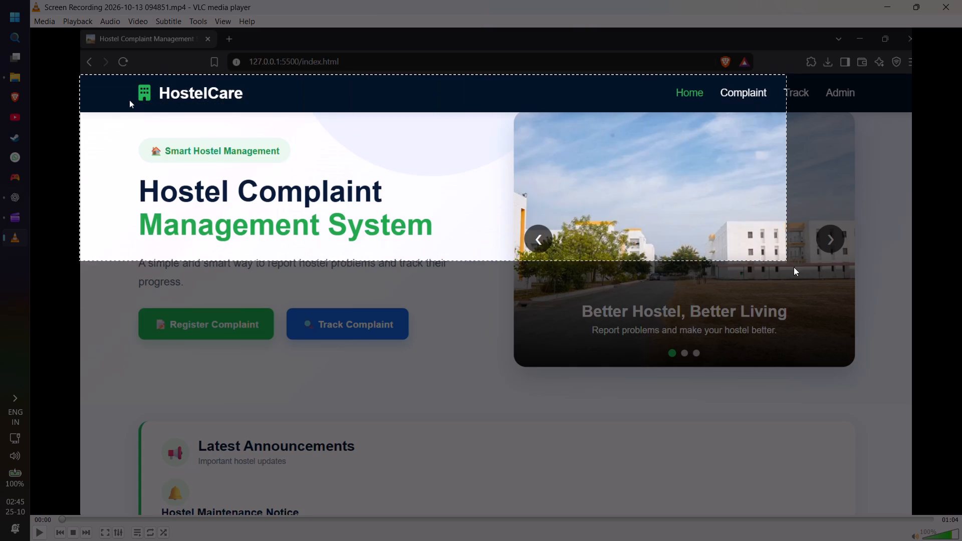
pyautogui.moveTo(794, 267); pyautogui.dragTo(907, 503)
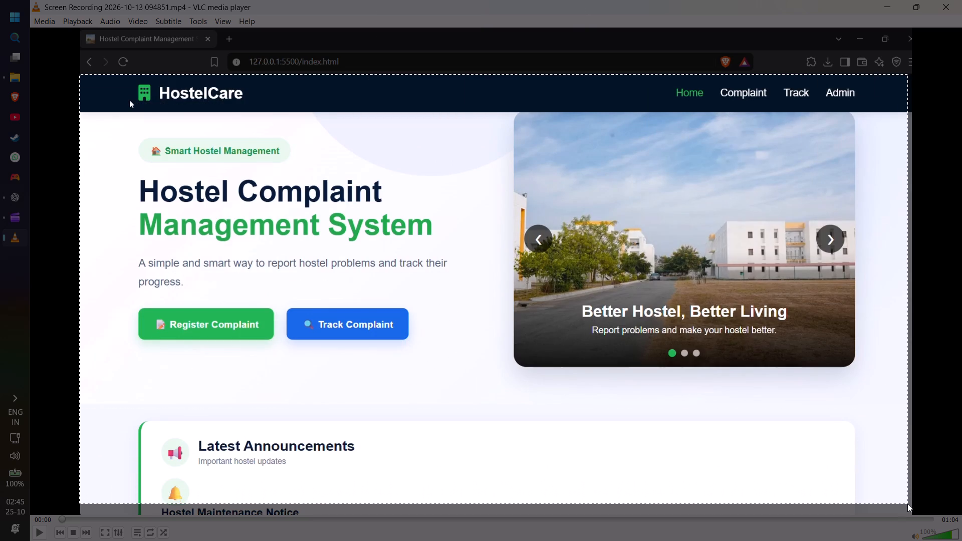
pyautogui.moveTo(907, 503); pyautogui.dragTo(911, 512)
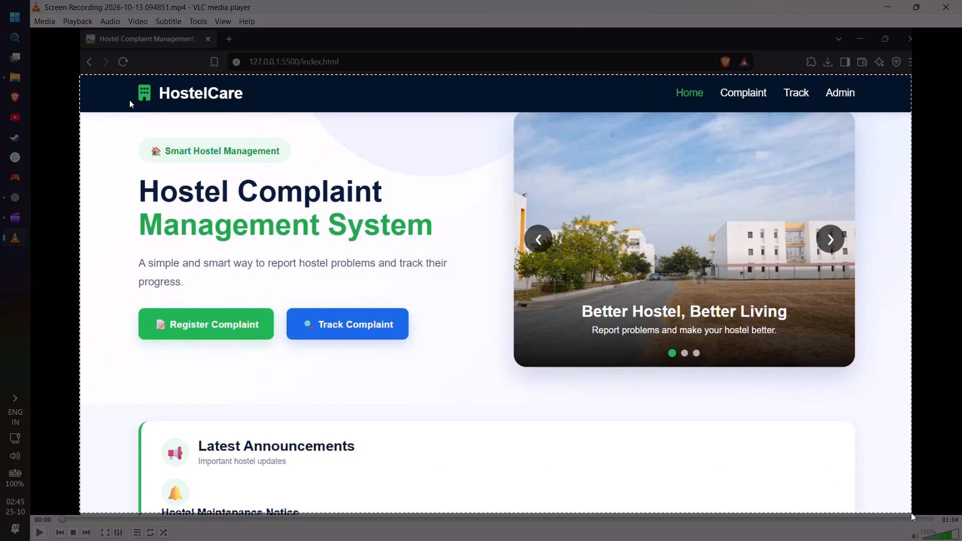
pyautogui.moveTo(911, 512); pyautogui.dragTo(910, 509)
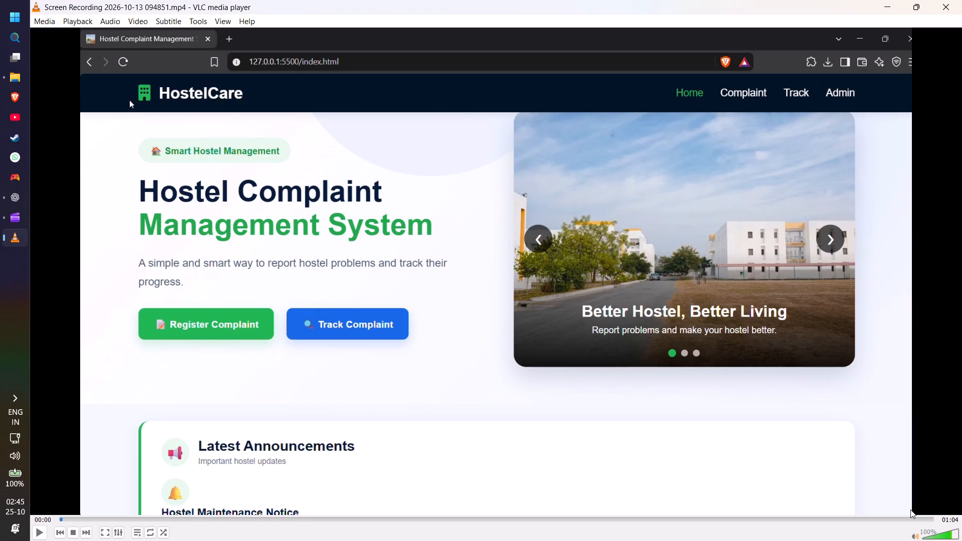
pyautogui.click(943, 0)
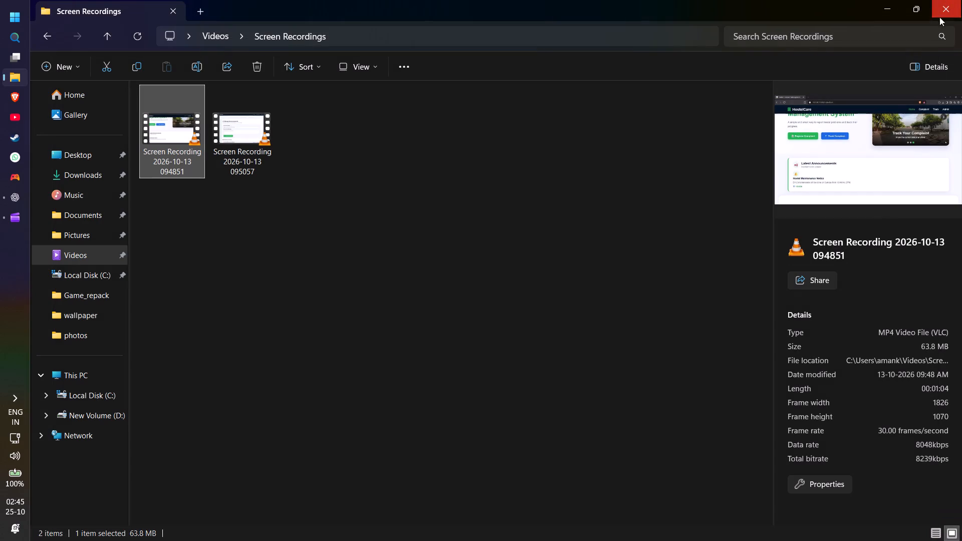
pyautogui.hotkey('alt', 'Tab')
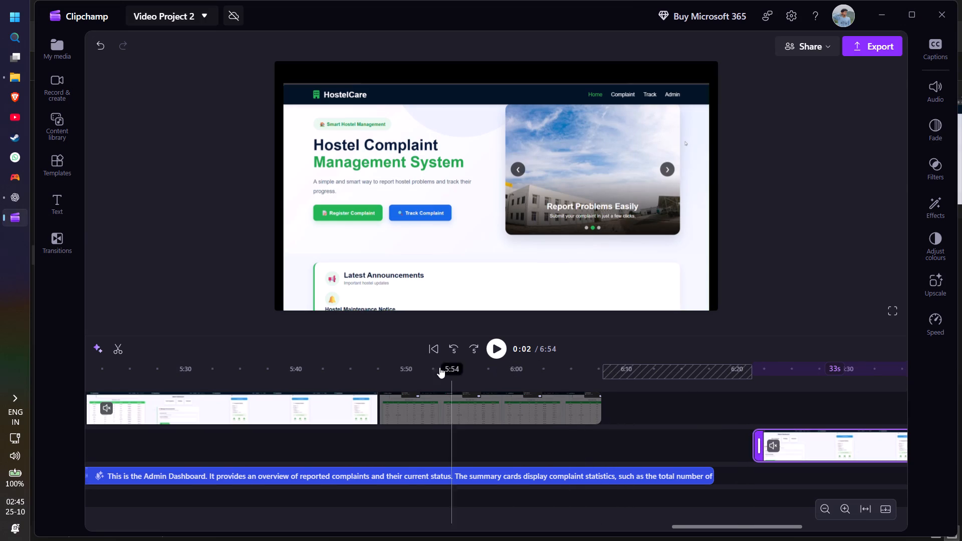
pyautogui.click(378, 353)
pyautogui.click(378, 366)
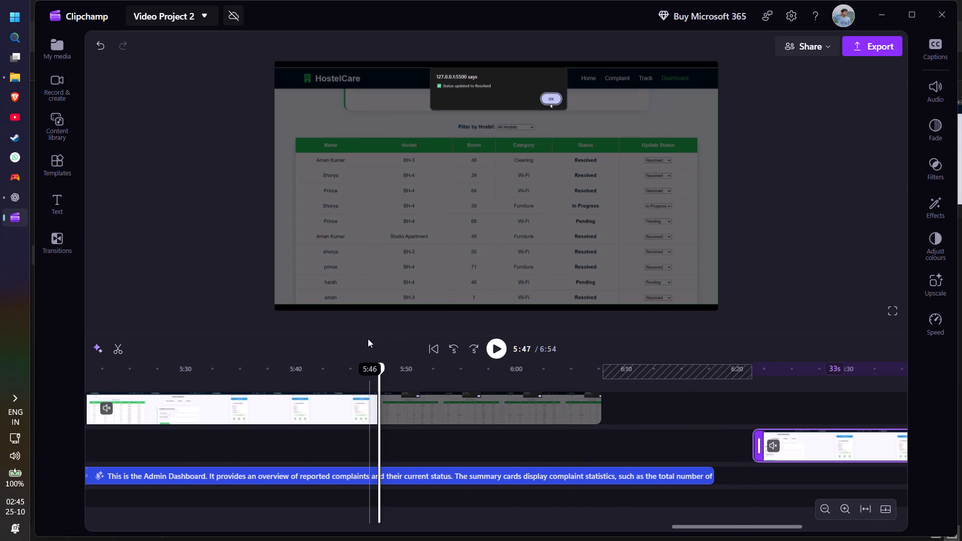
pyautogui.moveTo(380, 361); pyautogui.dragTo(357, 367)
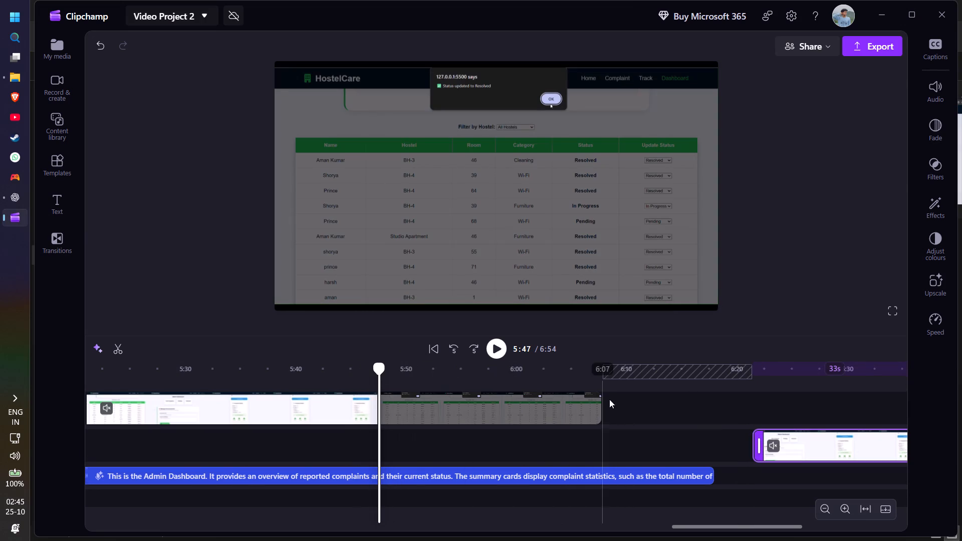
pyautogui.click(62, 42)
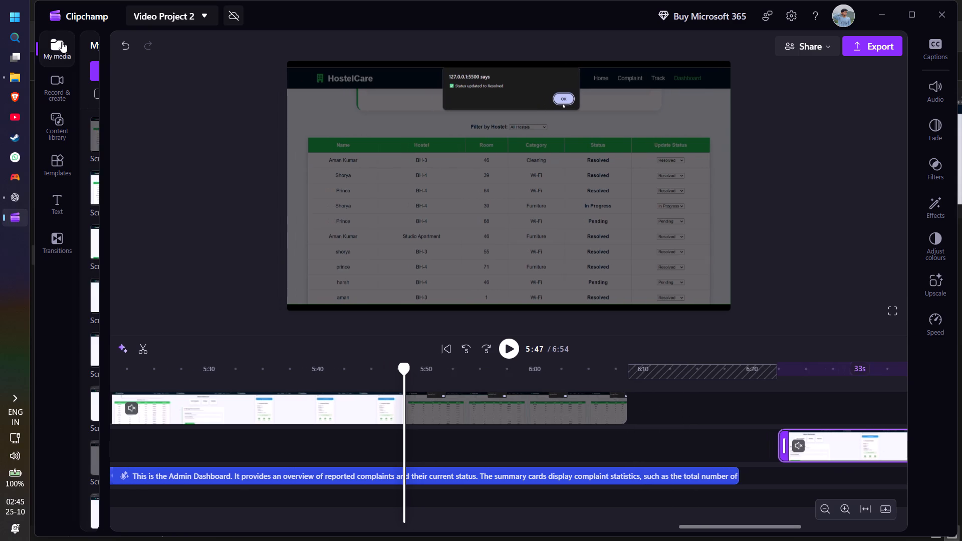
pyautogui.click(125, 74)
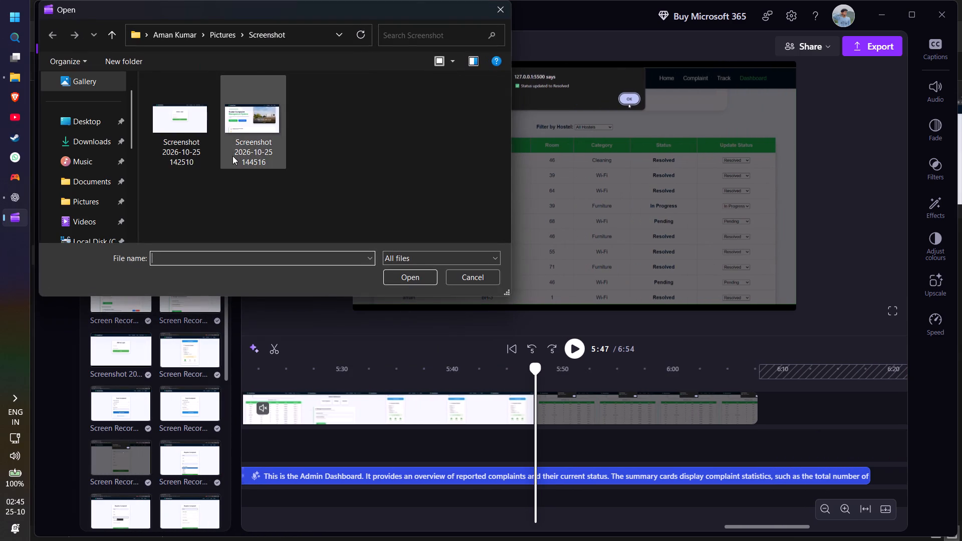
pyautogui.doubleClick(240, 127)
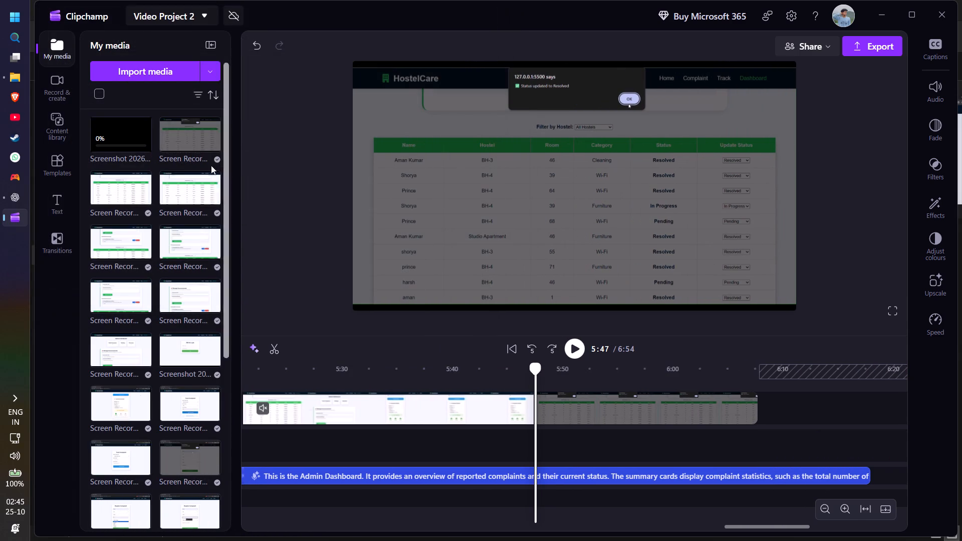
# Place the home page screenshot on the main track directly after the alert freeze frame, at about 6:07.
pyautogui.moveTo(108, 133); pyautogui.dragTo(807, 401)
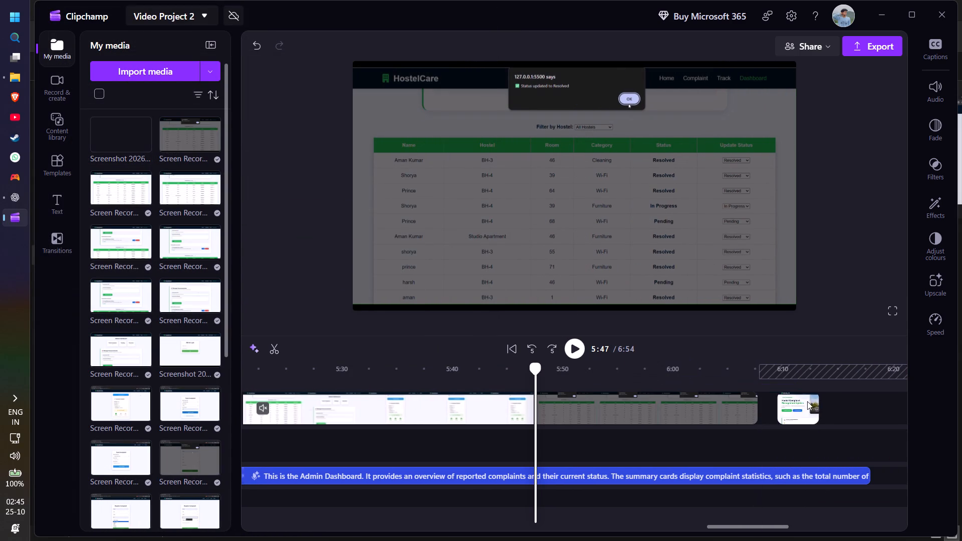
pyautogui.moveTo(807, 401); pyautogui.dragTo(778, 400)
# Shorten the alert freeze frame so that it ends at about 5:59.
pyautogui.moveTo(751, 410); pyautogui.dragTo(743, 411)
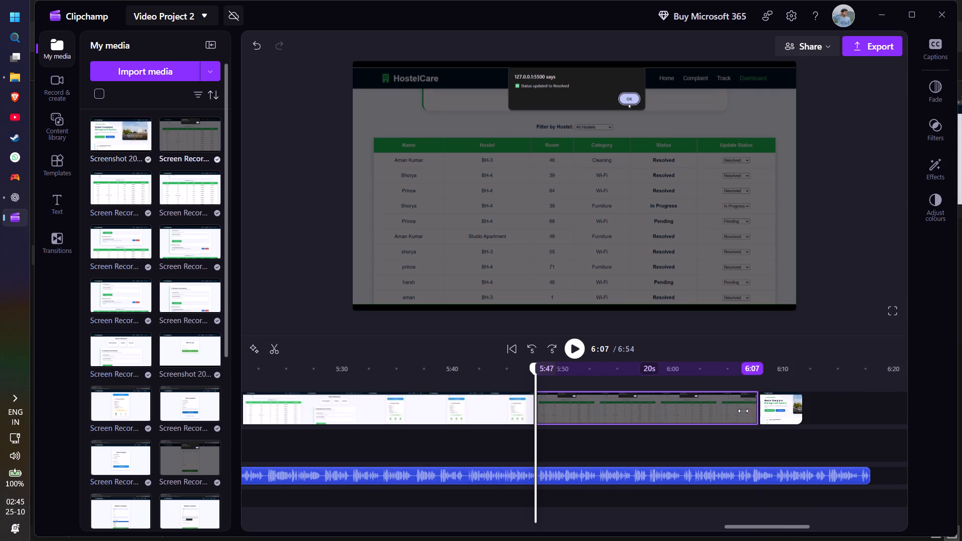
pyautogui.moveTo(743, 411); pyautogui.dragTo(660, 418)
# Stretch the home page screenshot to about 18 s, from the freeze frame's end at 5:59 to the narration's end near 6:18.
pyautogui.moveTo(761, 410); pyautogui.dragTo(754, 410)
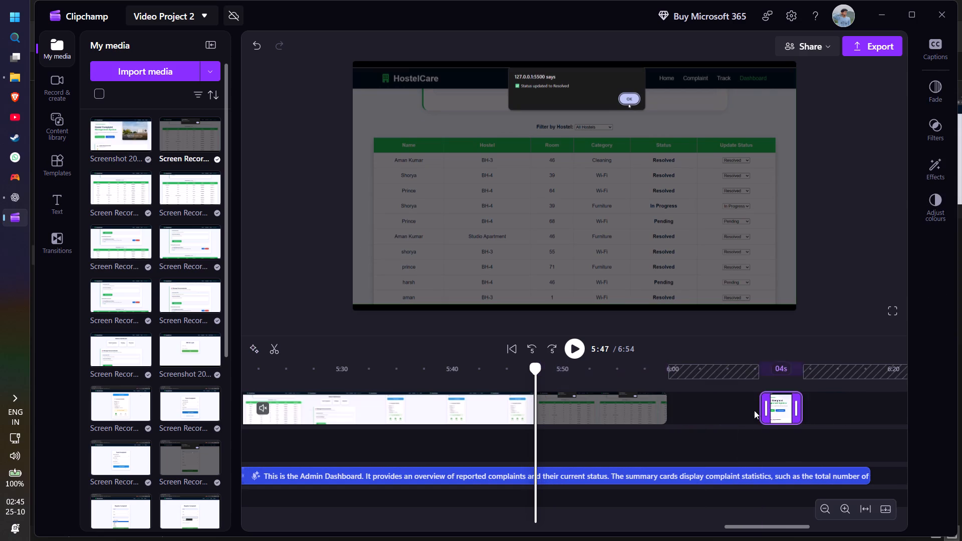
pyautogui.moveTo(754, 410); pyautogui.dragTo(746, 412)
pyautogui.moveTo(749, 405); pyautogui.dragTo(677, 414)
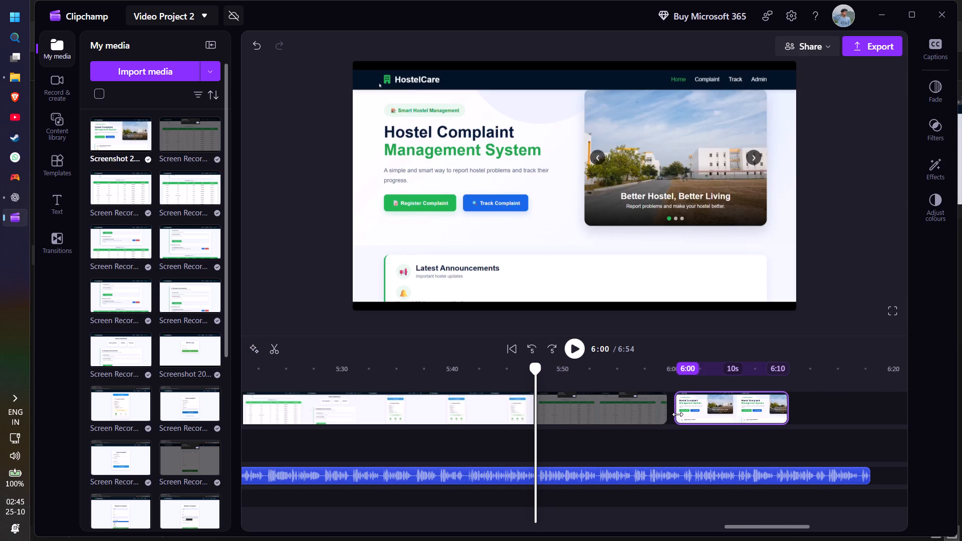
pyautogui.moveTo(677, 414); pyautogui.dragTo(671, 416)
pyautogui.moveTo(782, 408); pyautogui.dragTo(842, 408)
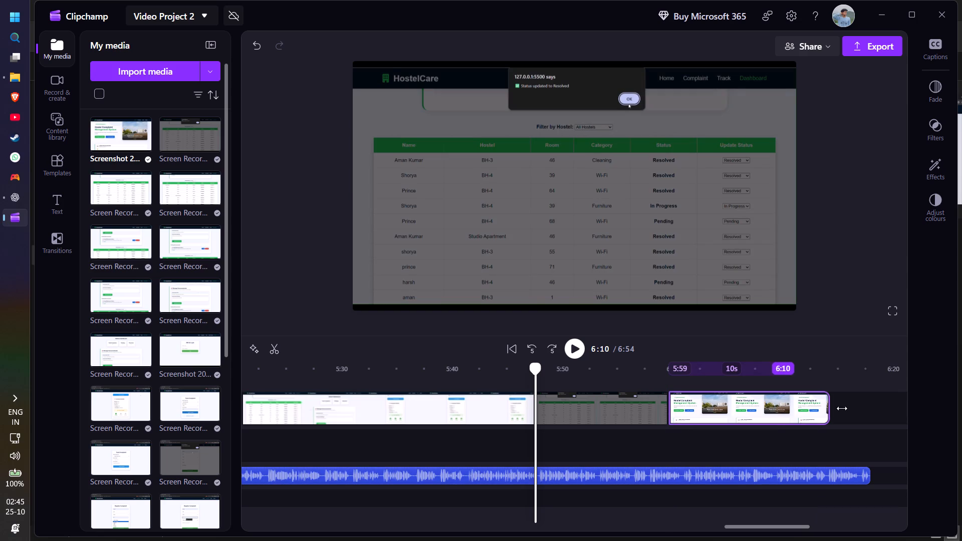
pyautogui.moveTo(842, 408); pyautogui.dragTo(862, 408)
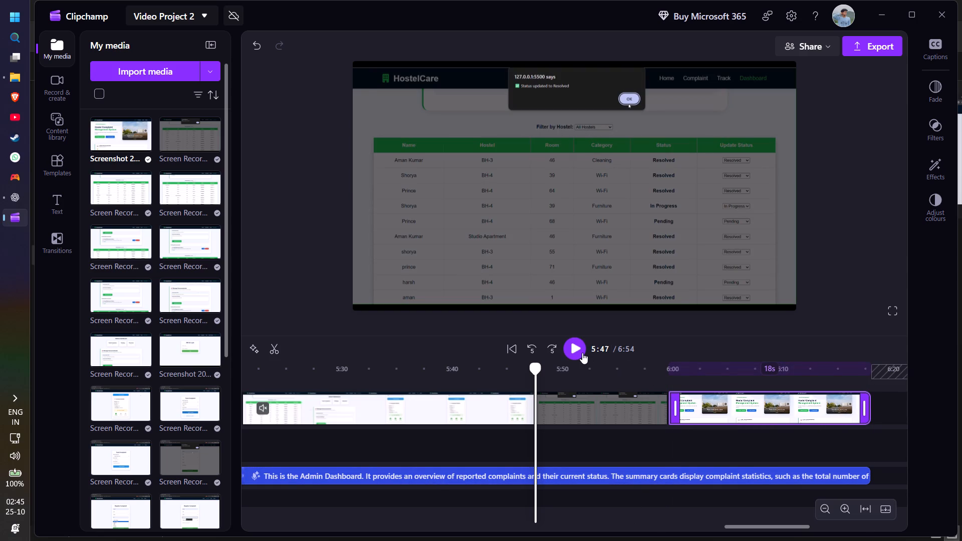
# Check the narration from about 5:41, and shift the cut between the dashboard recording and the alert freeze frame to about 5:54.
pyautogui.click(582, 353)
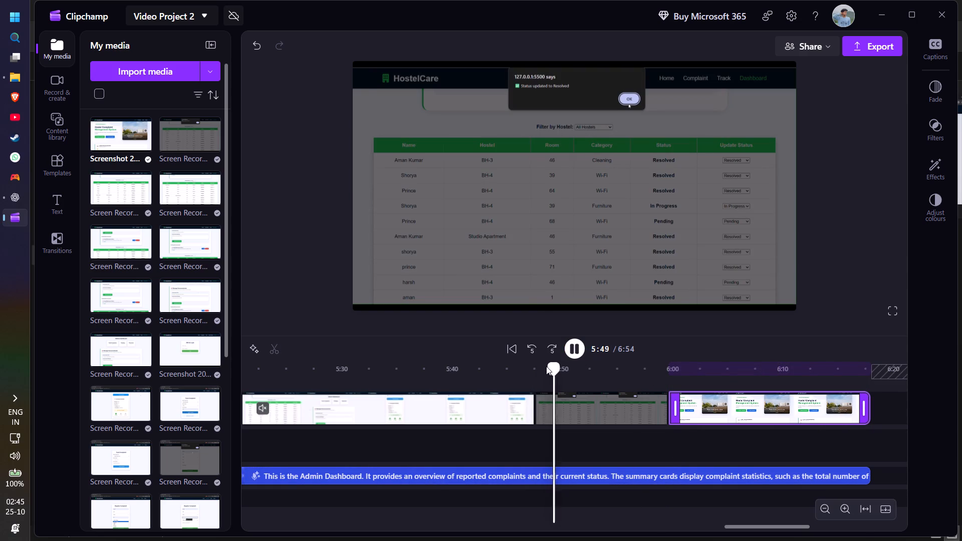
pyautogui.moveTo(546, 366); pyautogui.dragTo(474, 366)
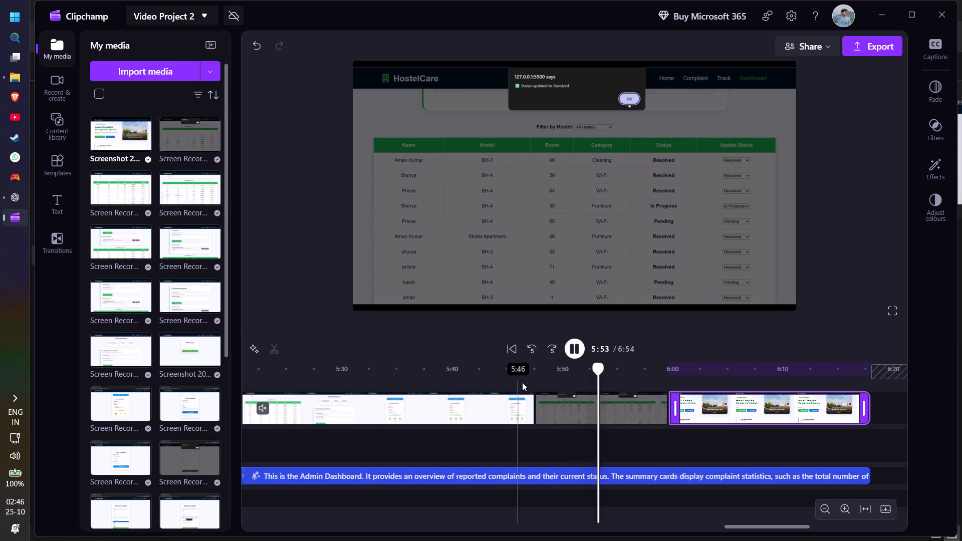
pyautogui.click(581, 351)
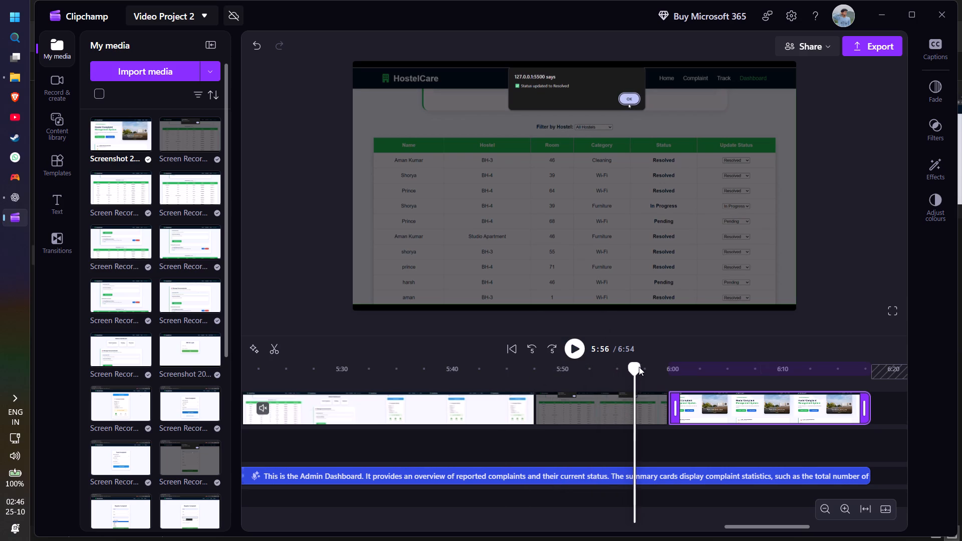
pyautogui.moveTo(639, 367); pyautogui.dragTo(472, 374)
pyautogui.moveTo(538, 407); pyautogui.dragTo(591, 406)
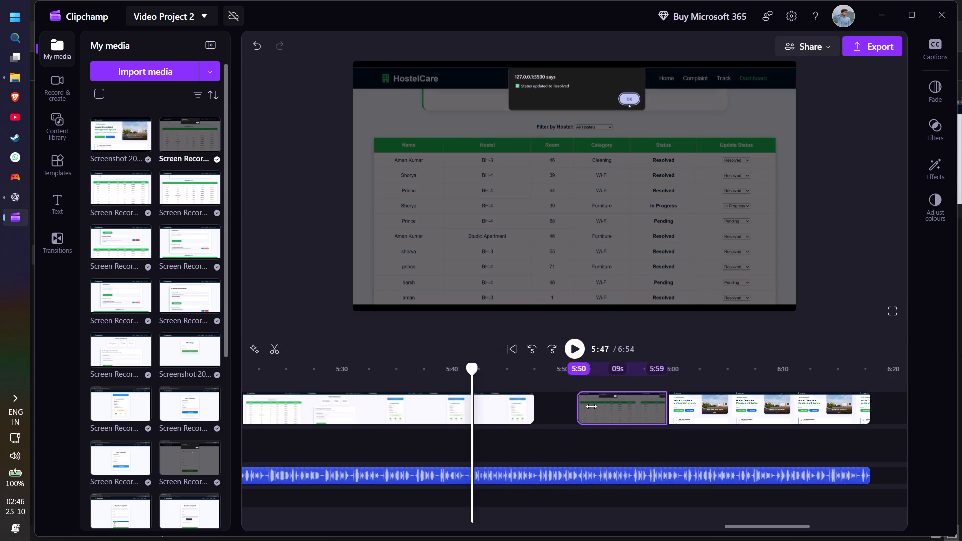
pyautogui.moveTo(591, 406); pyautogui.dragTo(607, 406)
pyautogui.moveTo(526, 415); pyautogui.dragTo(582, 415)
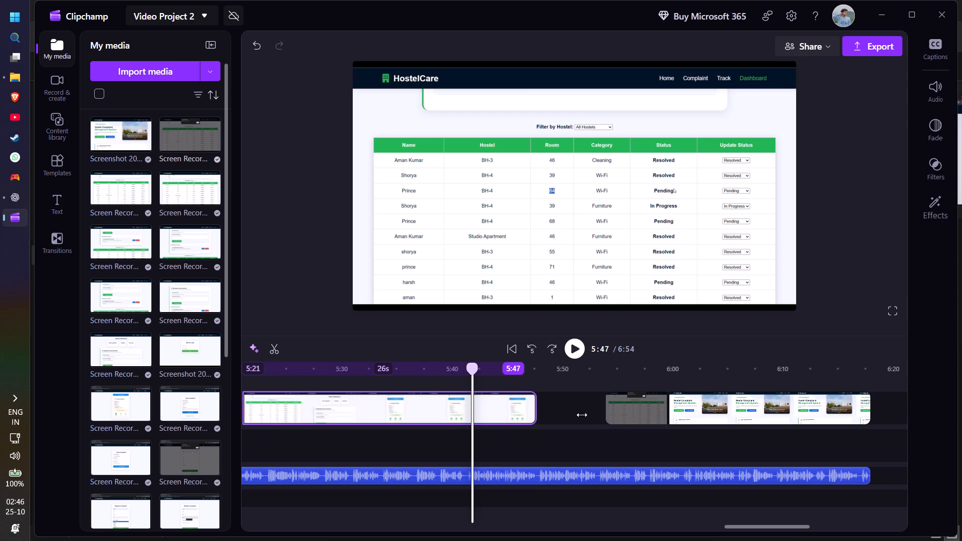
pyautogui.moveTo(582, 415); pyautogui.dragTo(593, 413)
# Play the extended dashboard recording from about 5:41 and delete the alert freeze frame that follows it.
pyautogui.click(566, 347)
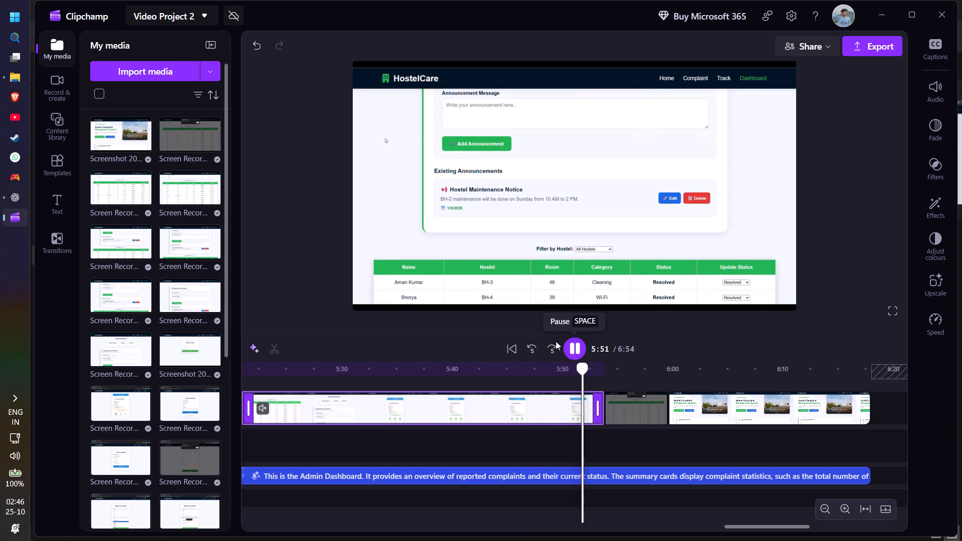
pyautogui.click(567, 349)
pyautogui.click(637, 413)
pyautogui.rightClick(637, 413)
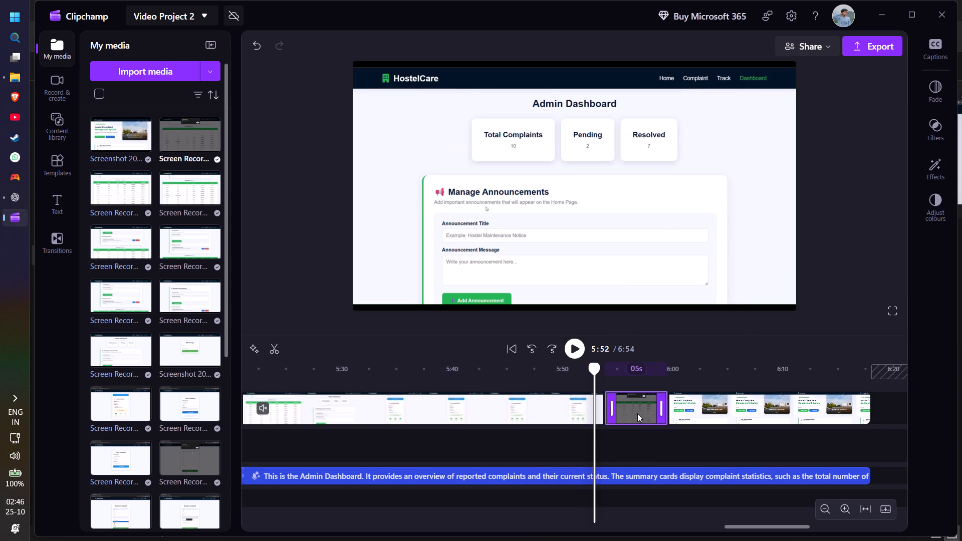
pyautogui.click(673, 300)
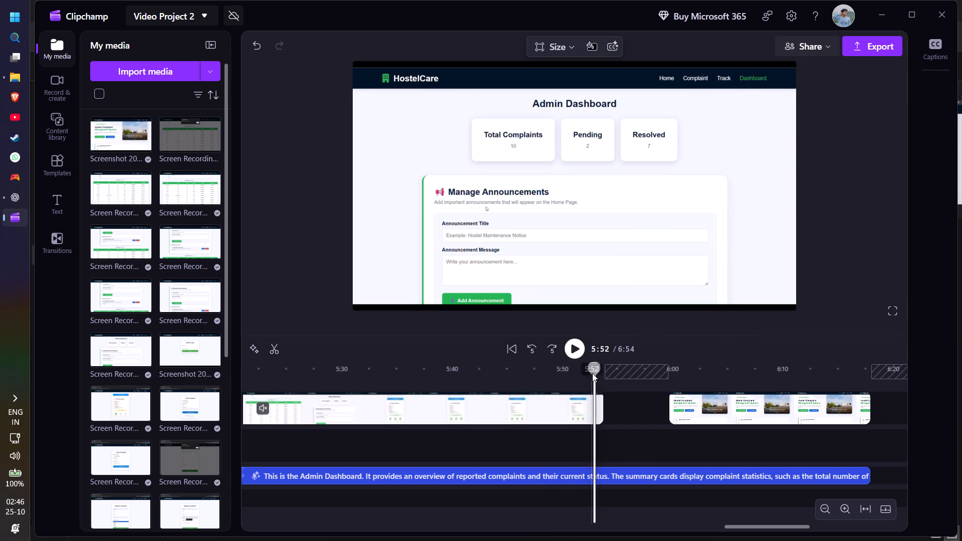
# Replay the end of the extended dashboard recording between about 5:48 and 5:54, checking its visuals against the narration.
pyautogui.moveTo(592, 373); pyautogui.dragTo(548, 374)
pyautogui.click(571, 345)
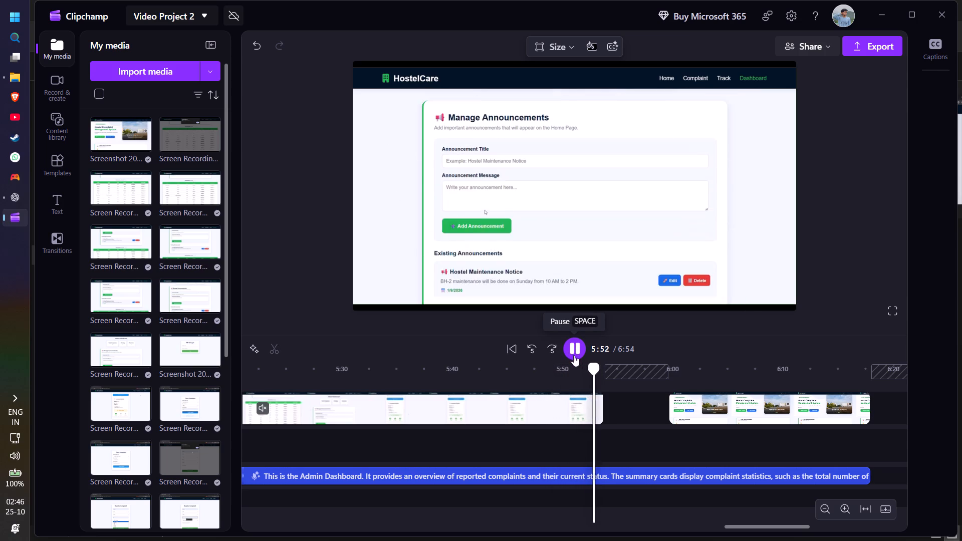
pyautogui.click(573, 347)
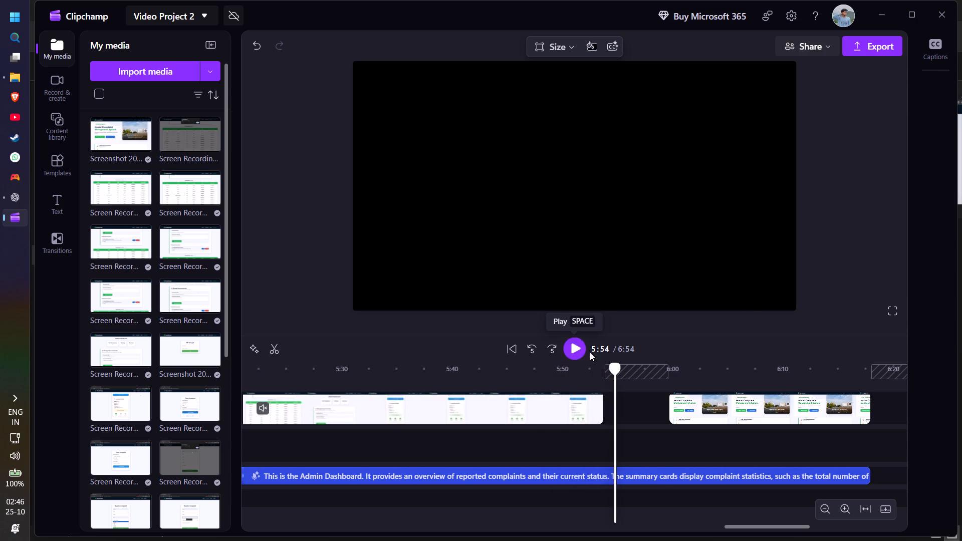
pyautogui.moveTo(611, 365); pyautogui.dragTo(583, 370)
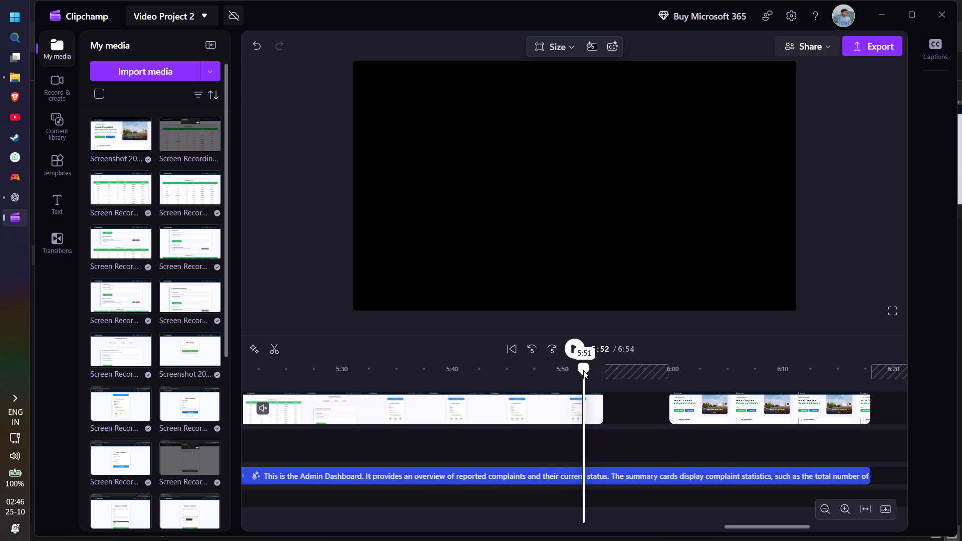
pyautogui.moveTo(583, 370); pyautogui.dragTo(585, 370)
pyautogui.click(571, 350)
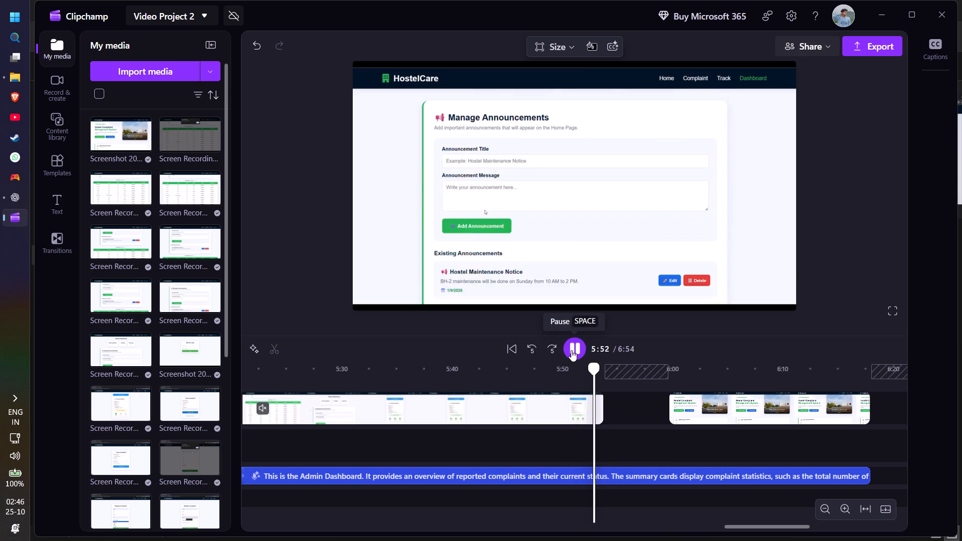
pyautogui.click(571, 350)
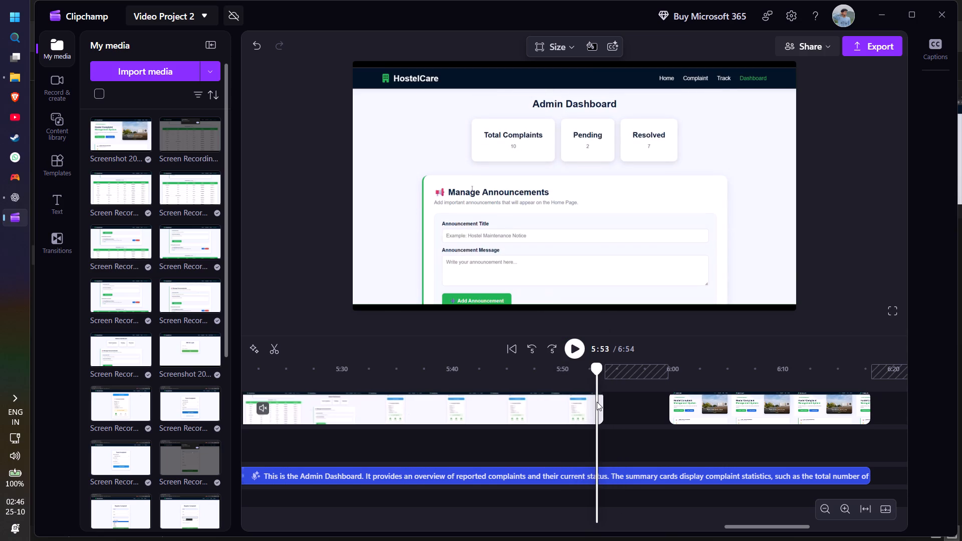
# Insert a freeze frame of the Admin Dashboard recording at 5:53, shift the leftover clip piece along, and stretch the frame to about 6:00.
pyautogui.rightClick(597, 402)
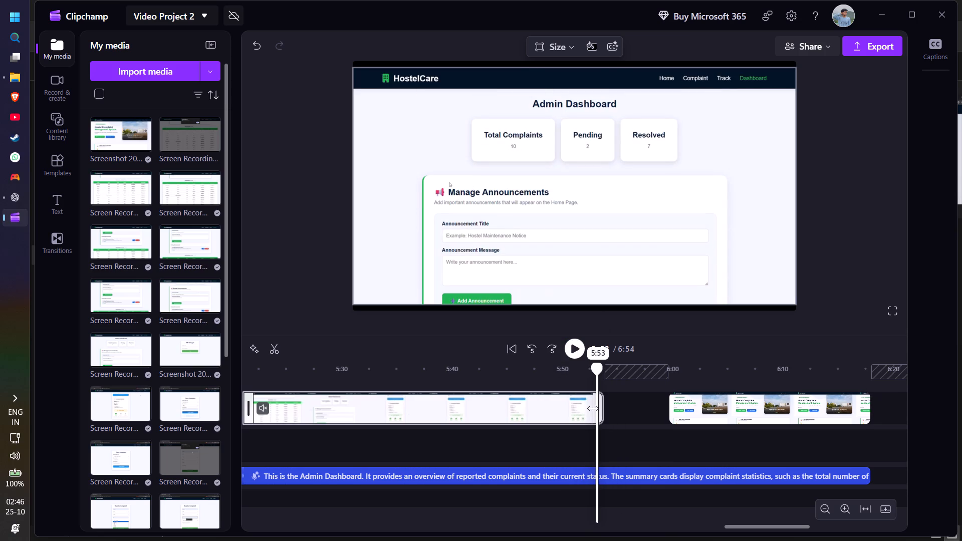
pyautogui.rightClick(590, 414)
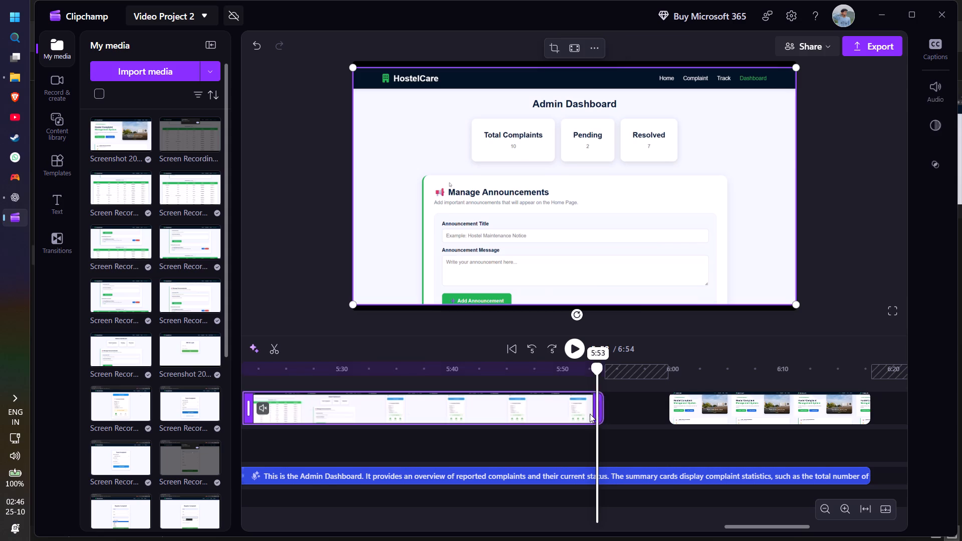
pyautogui.click(618, 266)
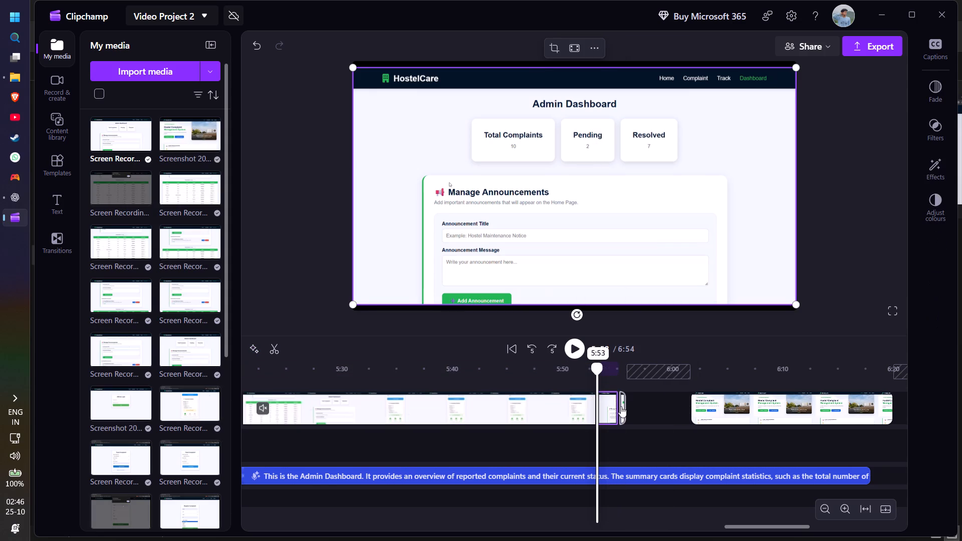
pyautogui.moveTo(621, 406); pyautogui.dragTo(673, 412)
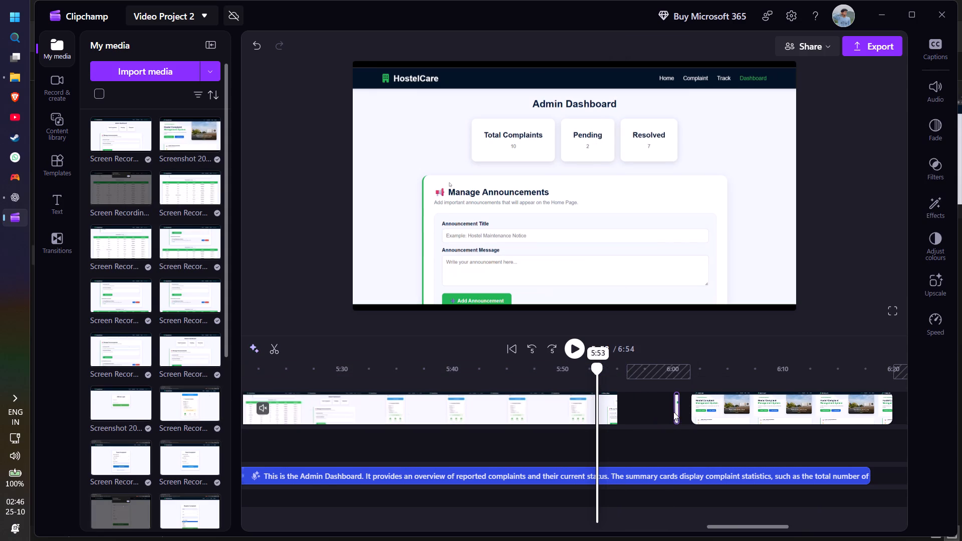
pyautogui.moveTo(673, 412); pyautogui.dragTo(675, 412)
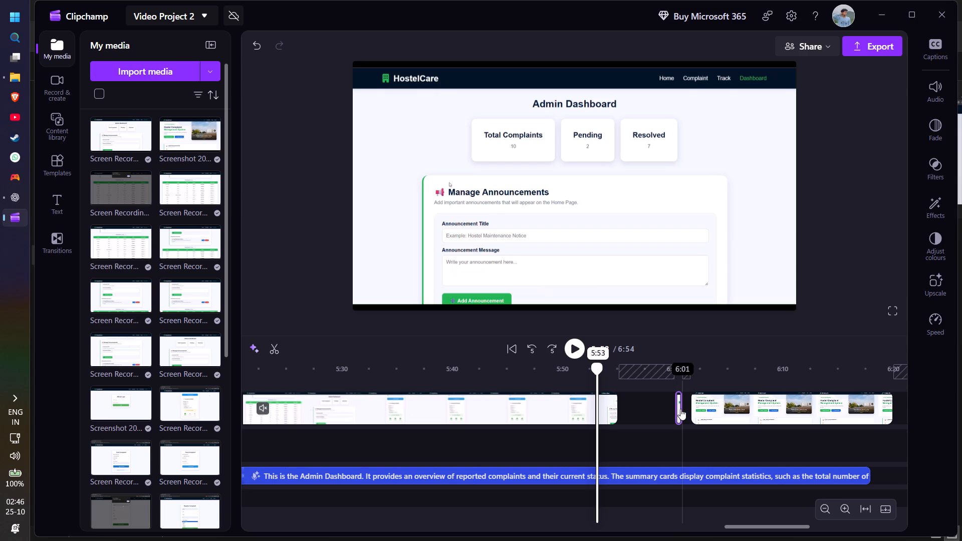
pyautogui.moveTo(616, 408); pyautogui.dragTo(670, 415)
# Extend the dashboard freeze frame to about 6:02, checking its cut to the home page screenshot against the narration.
pyautogui.click(576, 348)
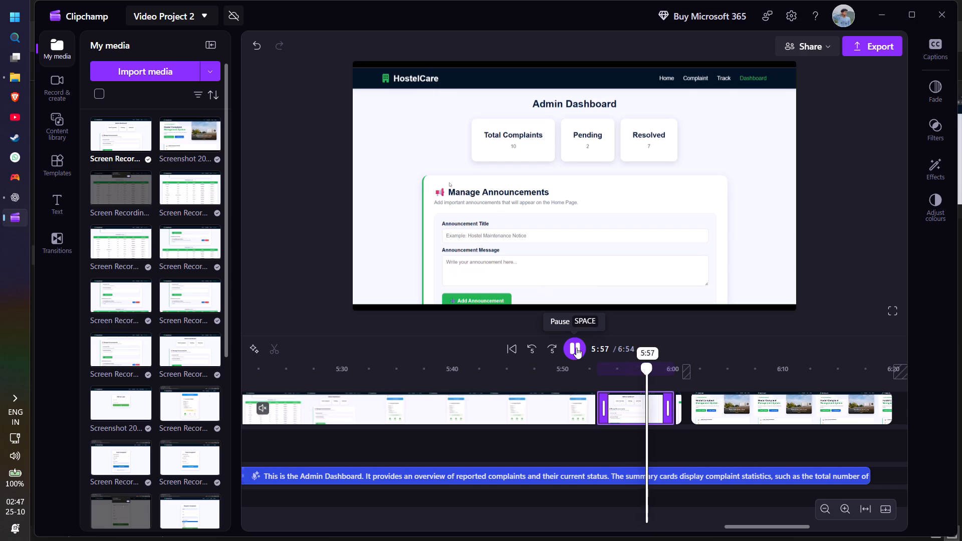
pyautogui.click(576, 348)
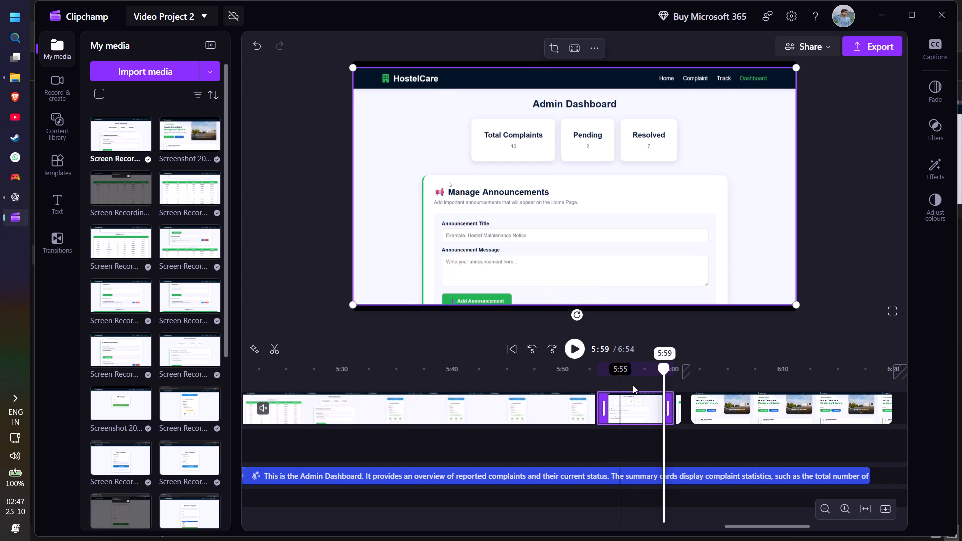
pyautogui.moveTo(669, 404); pyautogui.dragTo(689, 406)
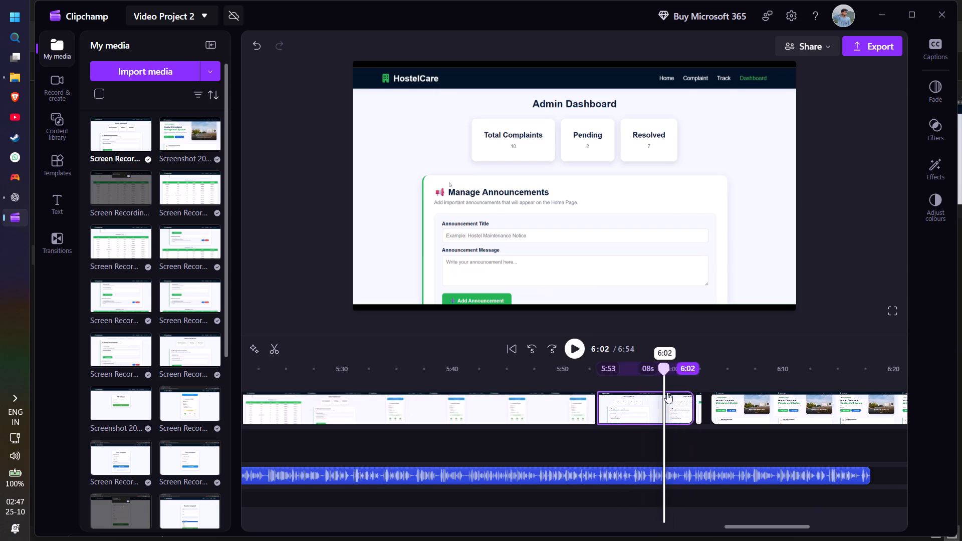
pyautogui.click(580, 349)
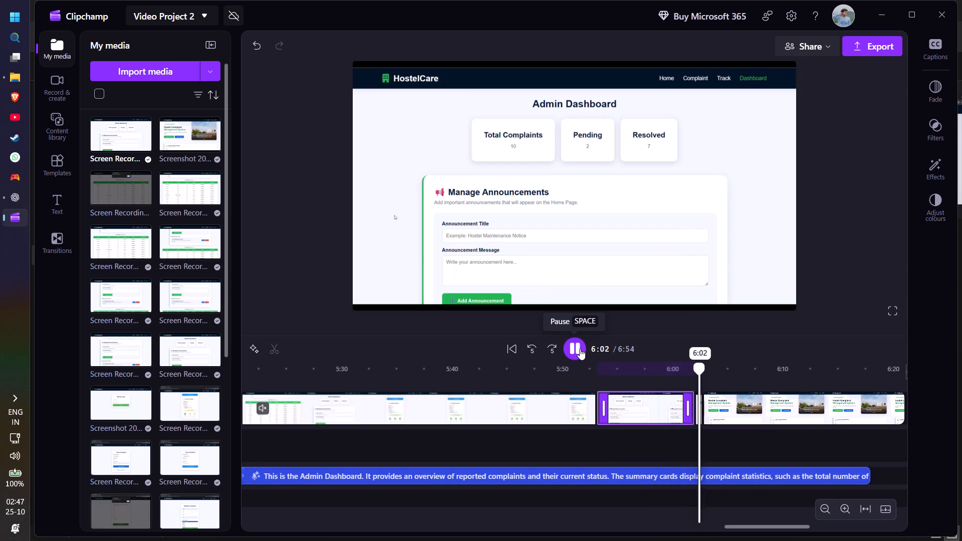
pyautogui.click(580, 349)
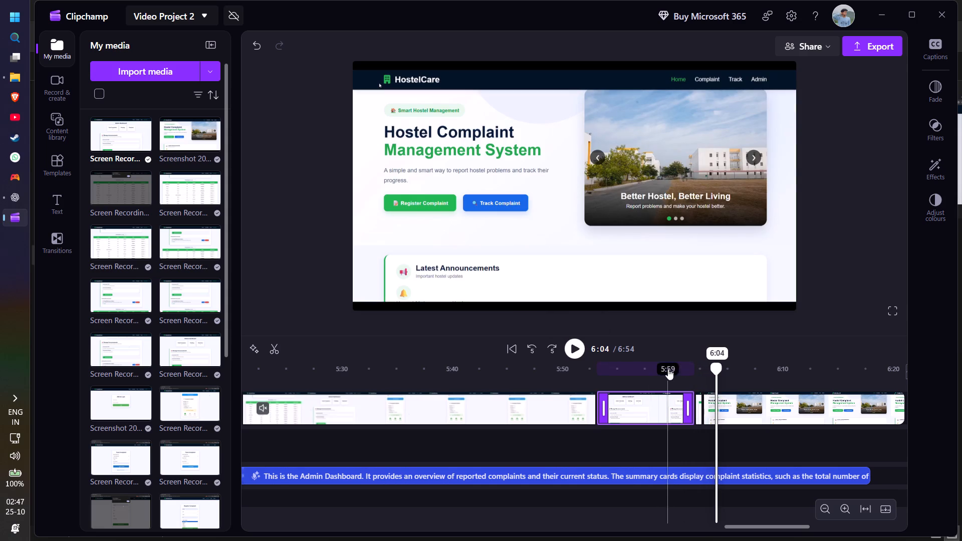
pyautogui.click(677, 360)
pyautogui.click(674, 365)
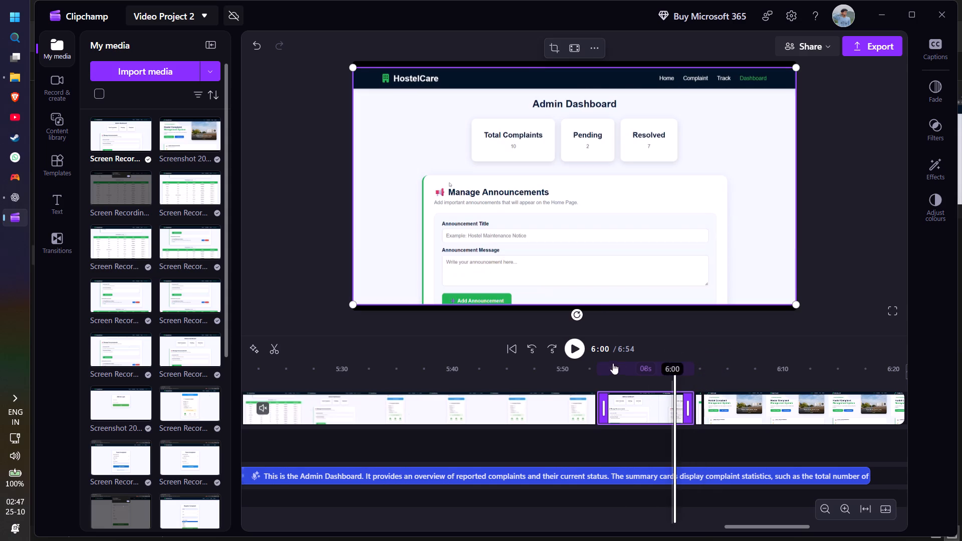
pyautogui.click(576, 346)
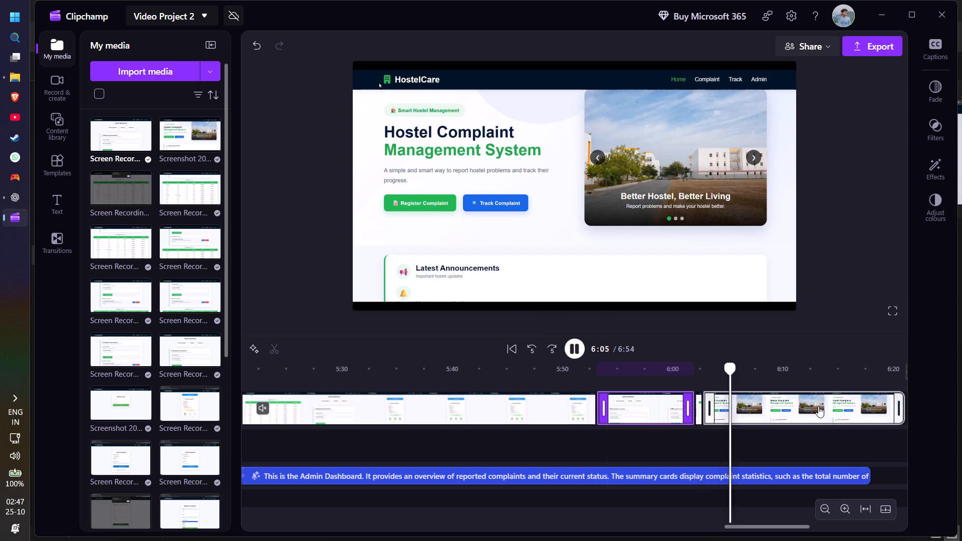
# Trim the end of the home page screenshot to the narration's end at about 6:18, making it about 15 s long.
pyautogui.moveTo(902, 406); pyautogui.dragTo(887, 409)
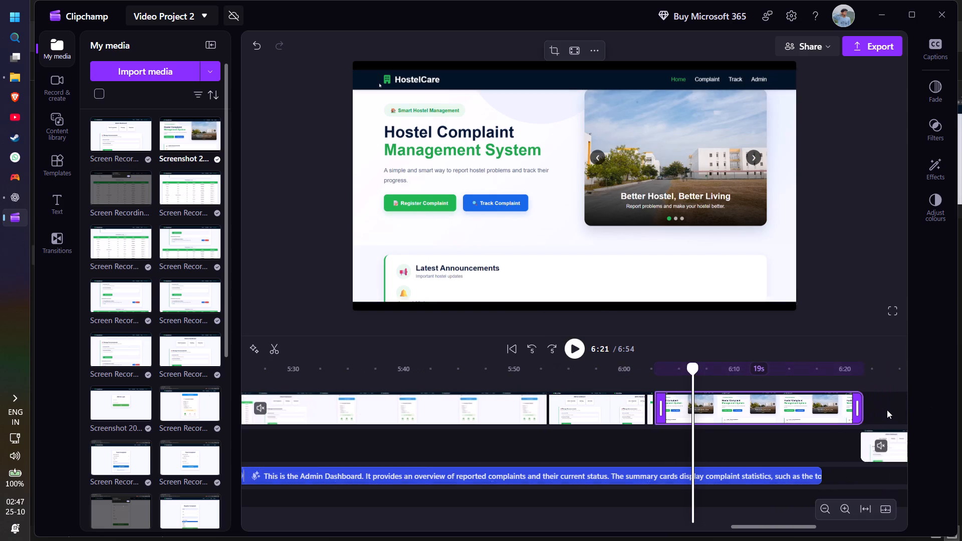
pyautogui.moveTo(857, 413); pyautogui.dragTo(817, 421)
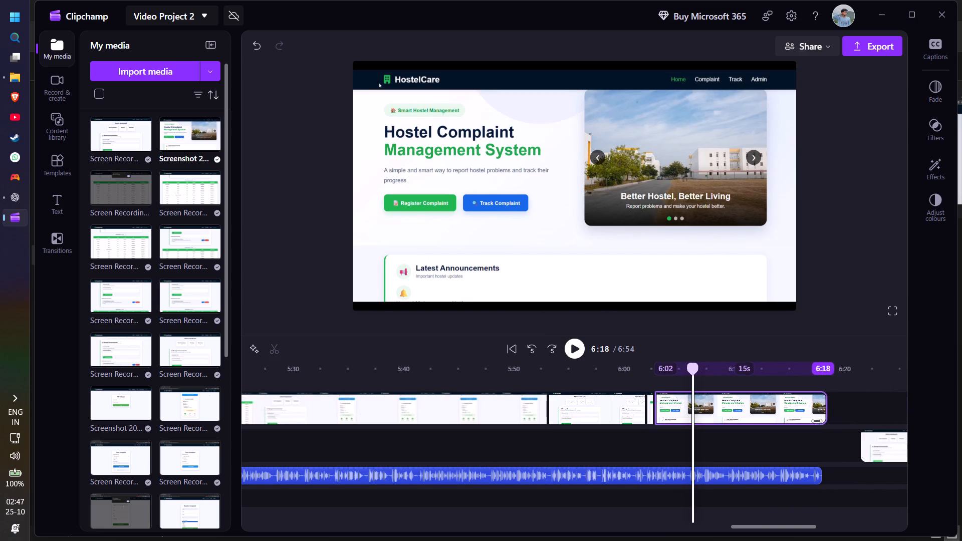
pyautogui.moveTo(817, 421); pyautogui.dragTo(814, 422)
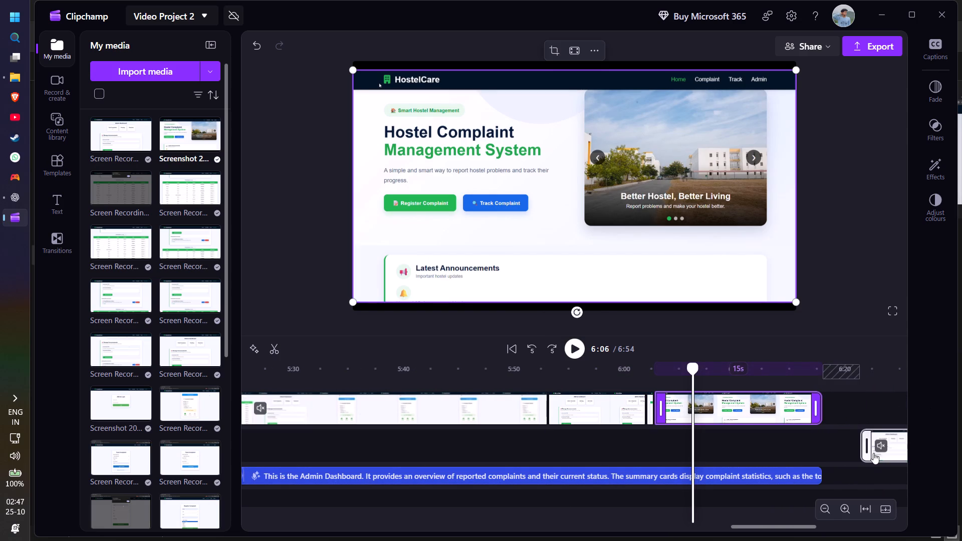
# Delete the leftover screen recording on the track below, after the narration's end, and play the video from 6:06 to its end.
pyautogui.moveTo(862, 406); pyautogui.dragTo(925, 409)
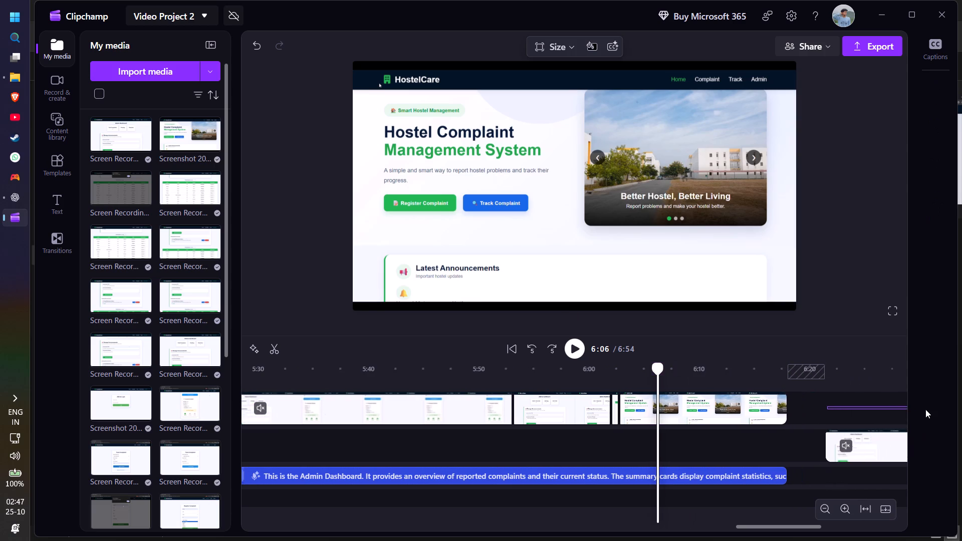
pyautogui.moveTo(925, 409); pyautogui.dragTo(926, 409)
pyautogui.click(886, 447)
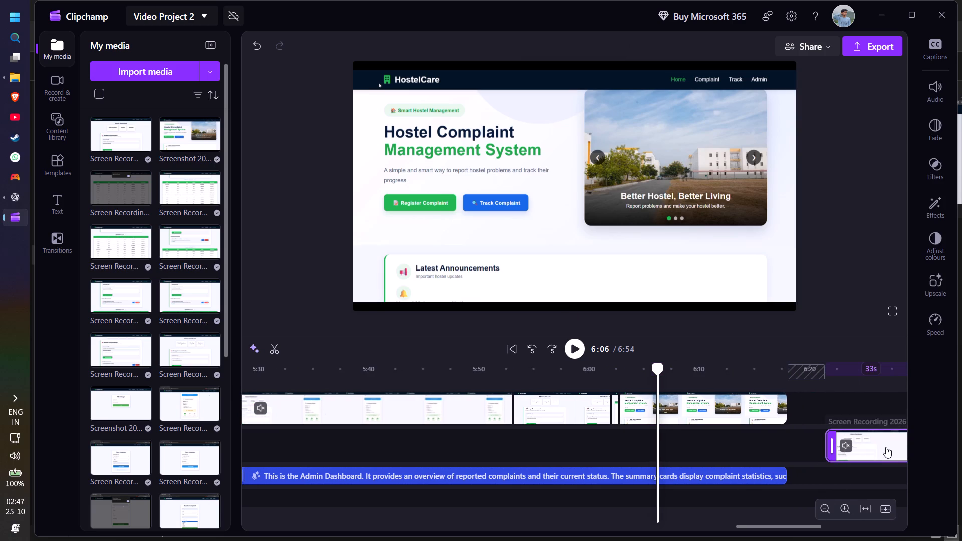
pyautogui.rightClick(886, 447)
pyautogui.click(822, 252)
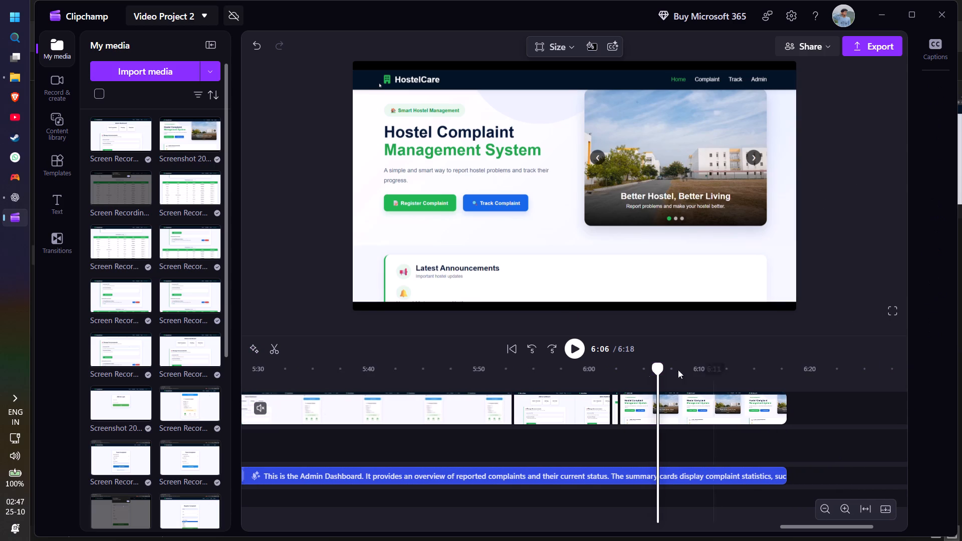
pyautogui.click(570, 350)
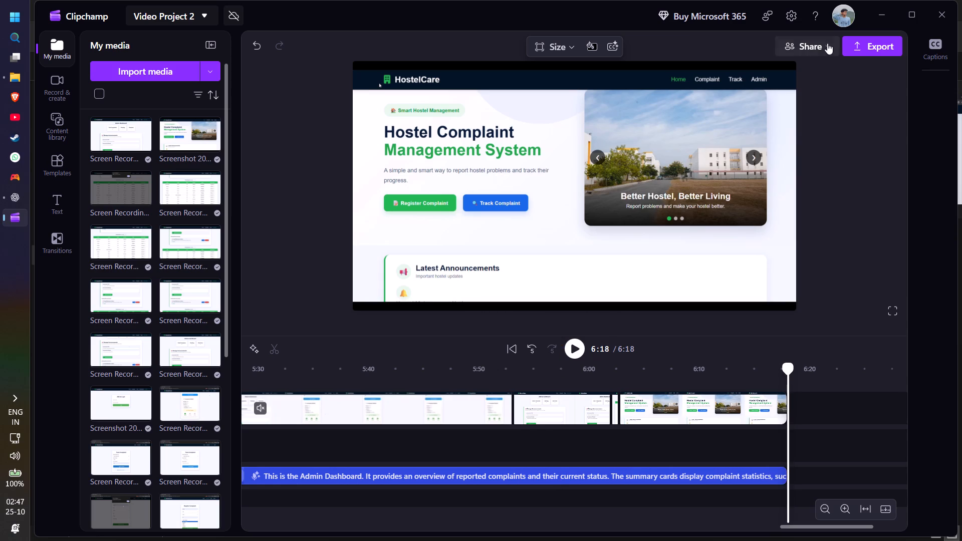
# Open the video export and name the file Hostel_Management_Video.
pyautogui.click(867, 42)
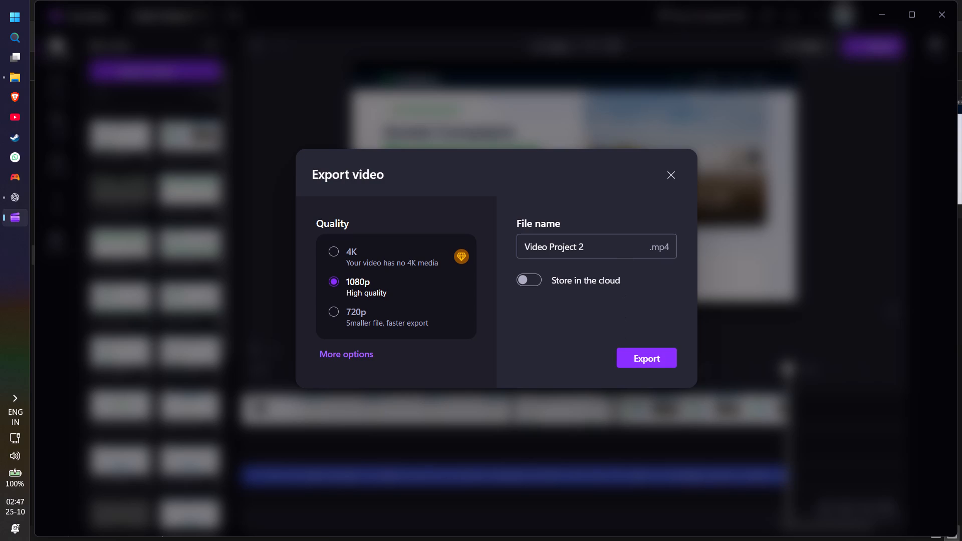
pyautogui.moveTo(589, 247); pyautogui.dragTo(543, 247)
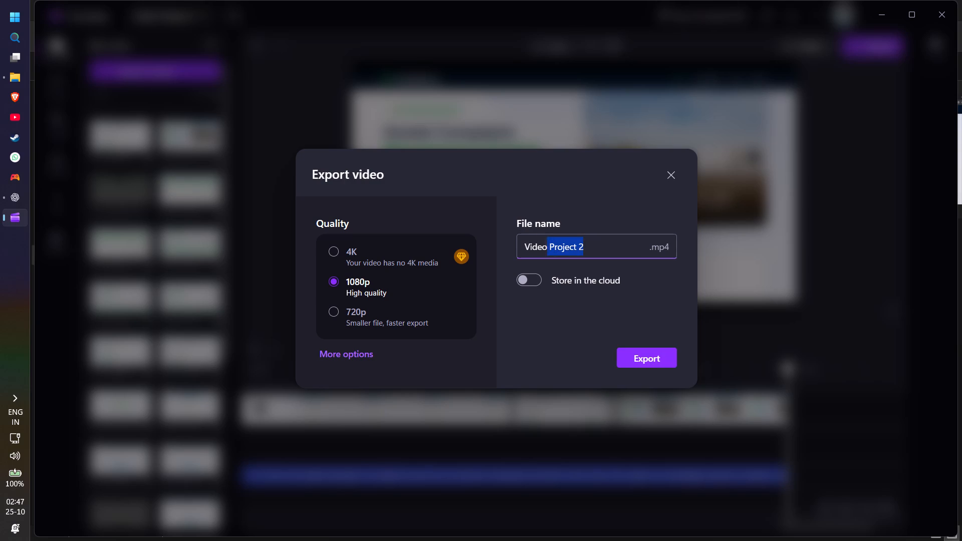
pyautogui.moveTo(543, 247); pyautogui.dragTo(514, 248)
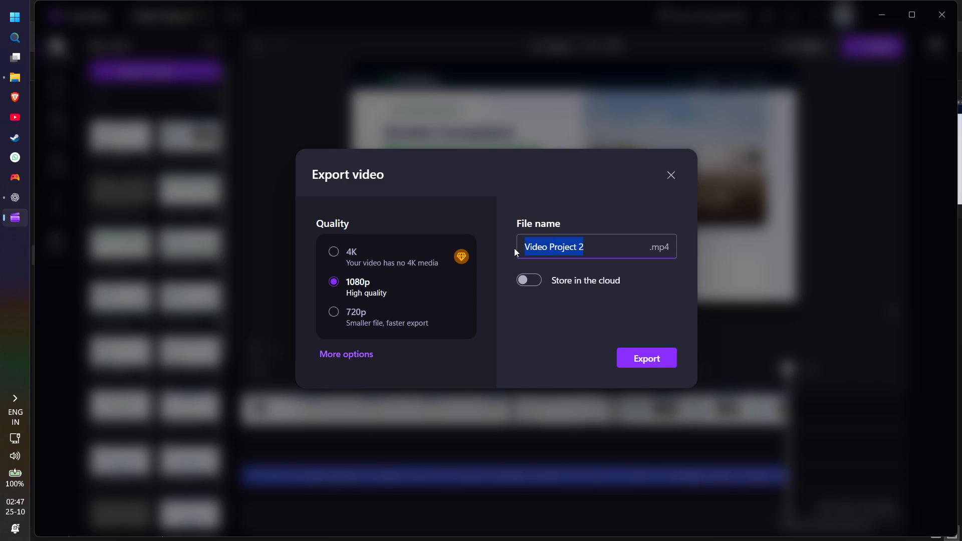
pyautogui.write('Hostel')
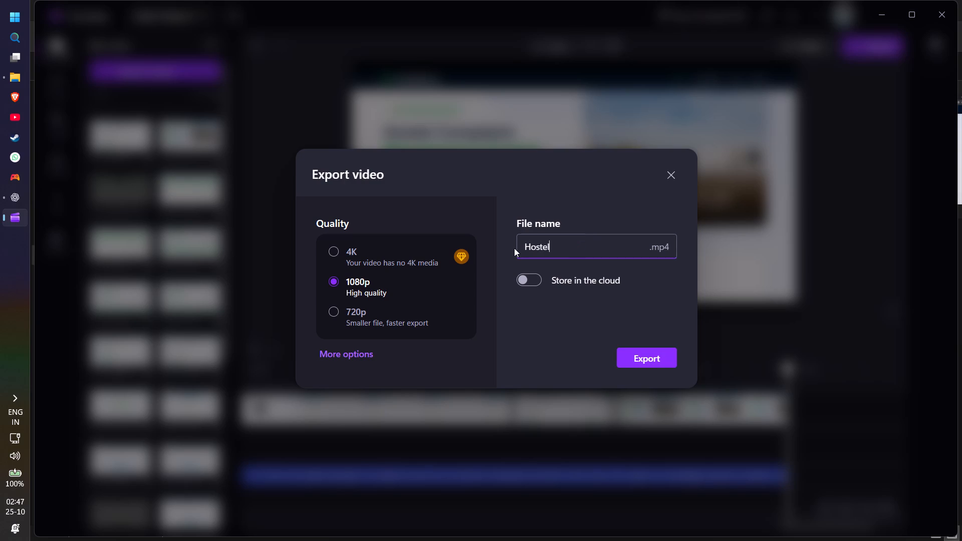
pyautogui.press('space')
pyautogui.press('BackSpace')
pyautogui.write('_A')
pyautogui.hotkey('shift', 'BackSpace')
pyautogui.write('Mana')
pyautogui.write('gement')
pyautogui.hotkey('shift', '_')
pyautogui.press('v')
pyautogui.hotkey('shift', 'BackSpace')
pyautogui.hotkey('shift', 'v')
pyautogui.write('ideo')
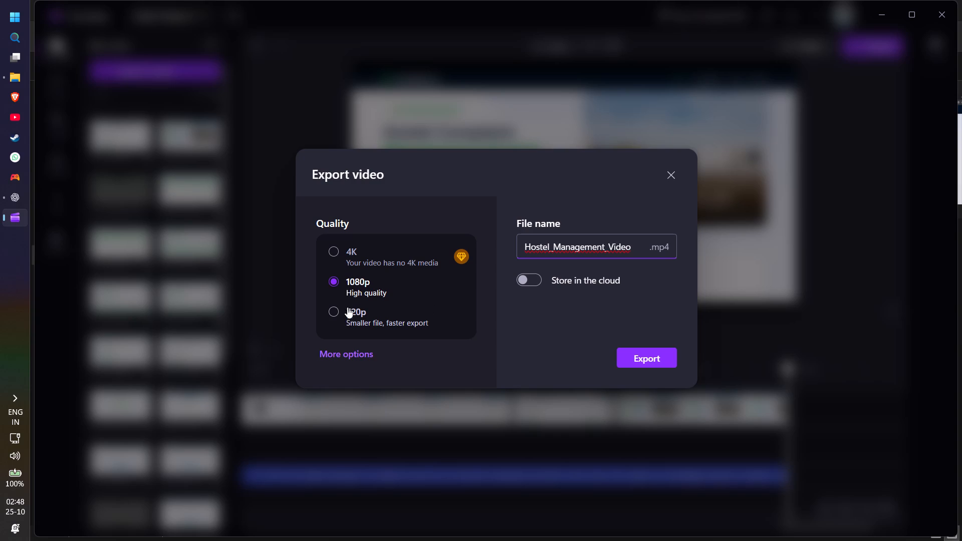
# Choose 720p quality and start exporting the video.
pyautogui.click(346, 320)
pyautogui.click(625, 354)
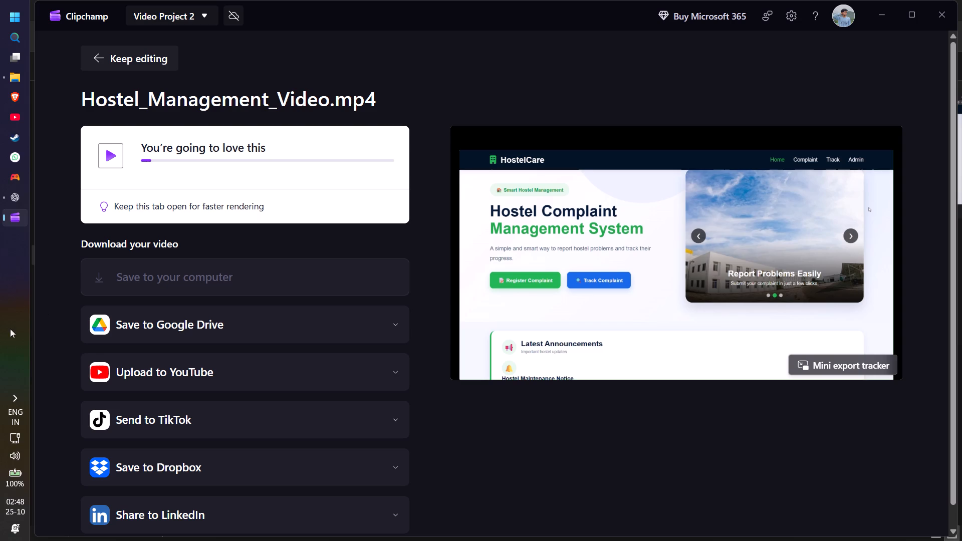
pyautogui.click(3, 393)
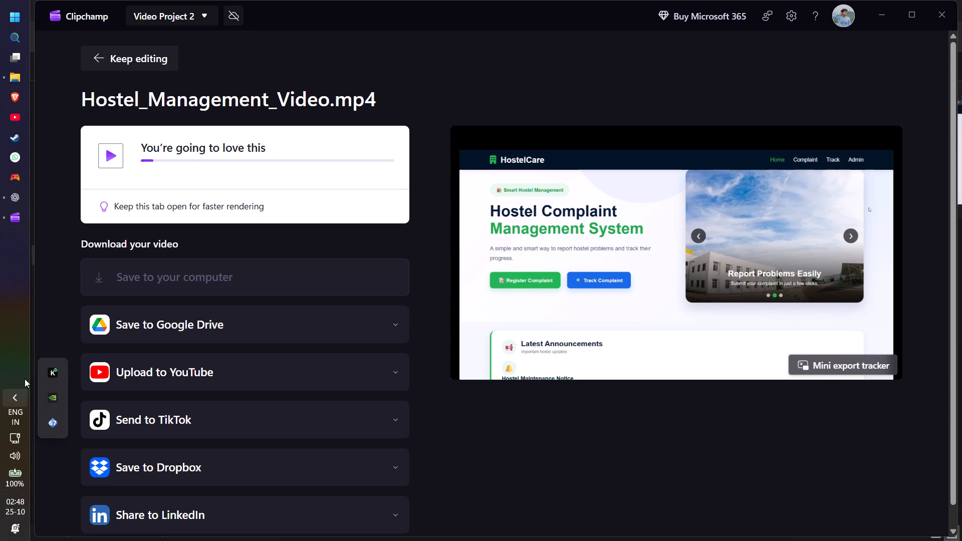
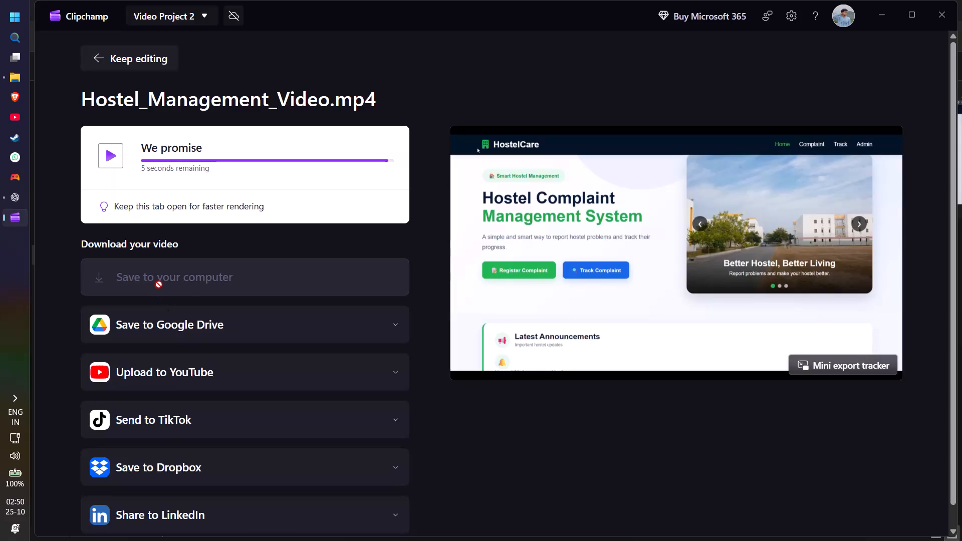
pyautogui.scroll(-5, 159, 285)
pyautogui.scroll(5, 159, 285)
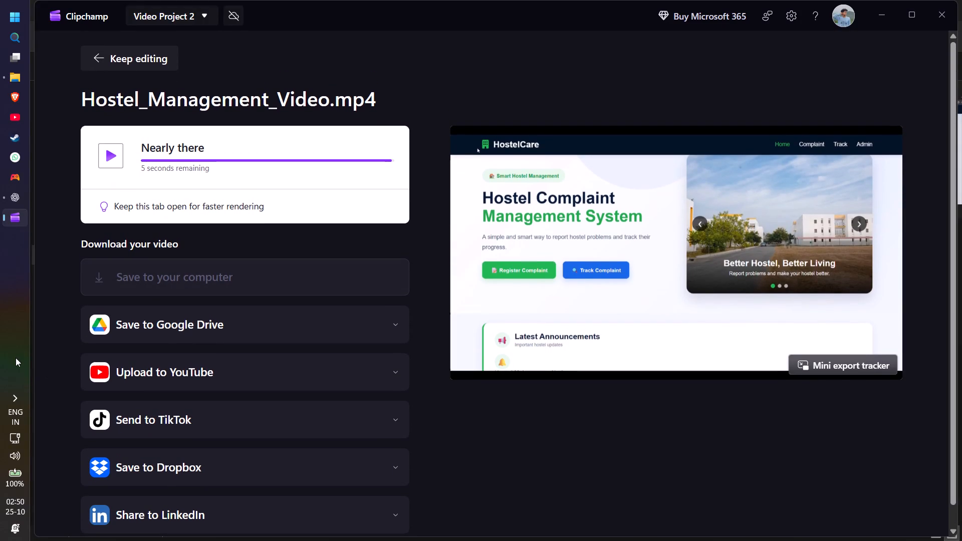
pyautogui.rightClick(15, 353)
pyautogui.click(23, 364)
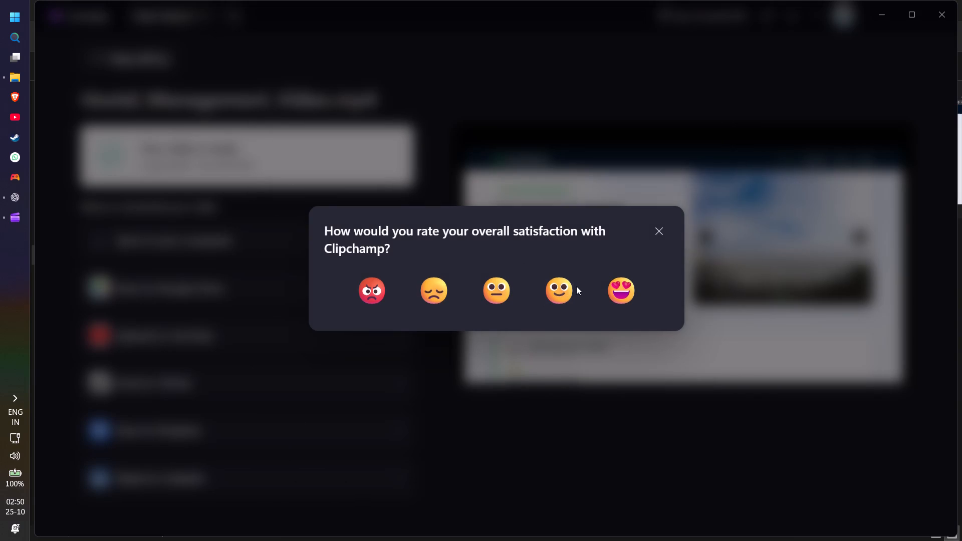
# Give the highest satisfaction rating in the feedback prompt and decline leaving a review.
pyautogui.click(611, 287)
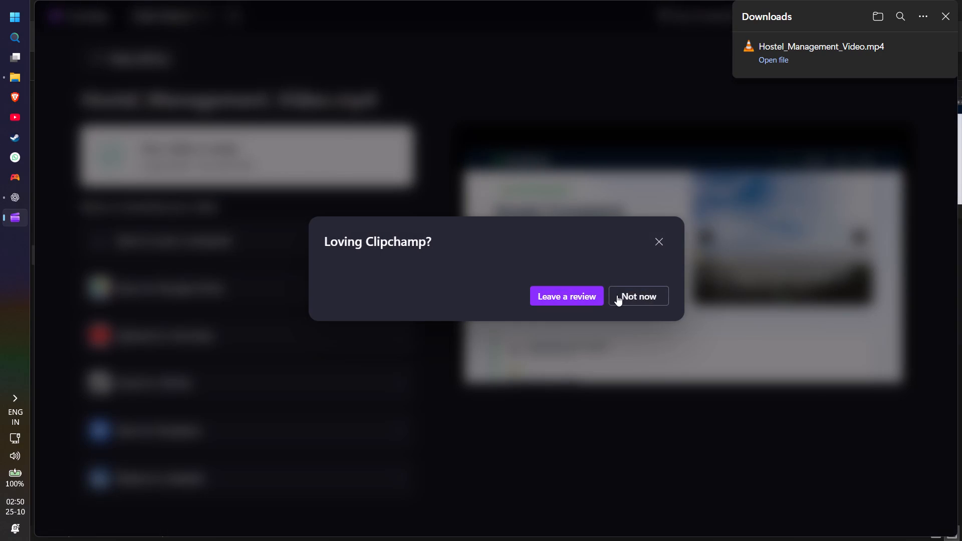
pyautogui.click(617, 295)
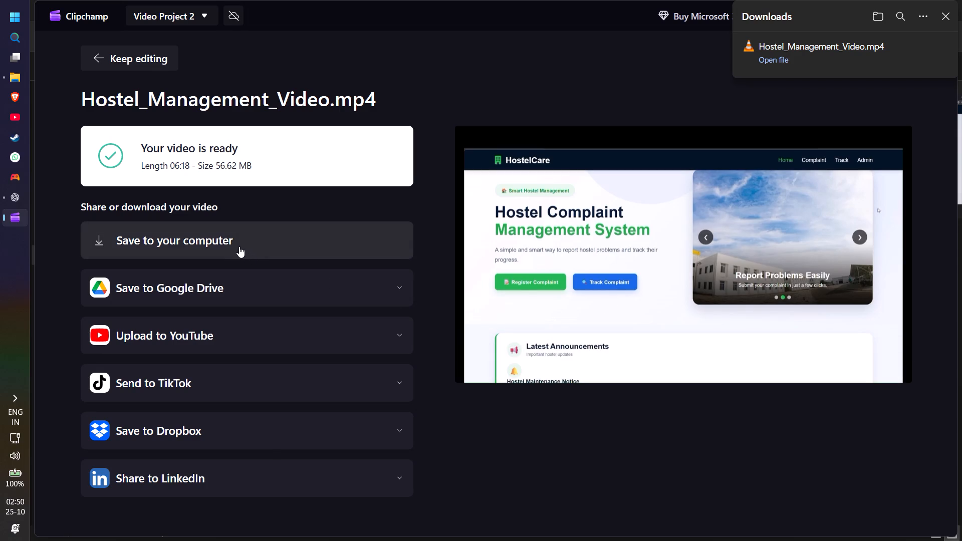
# Show the exported Hostel_Management_Video.mp4 in its Downloads folder and maximize the File Explorer window.
pyautogui.rightClick(827, 44)
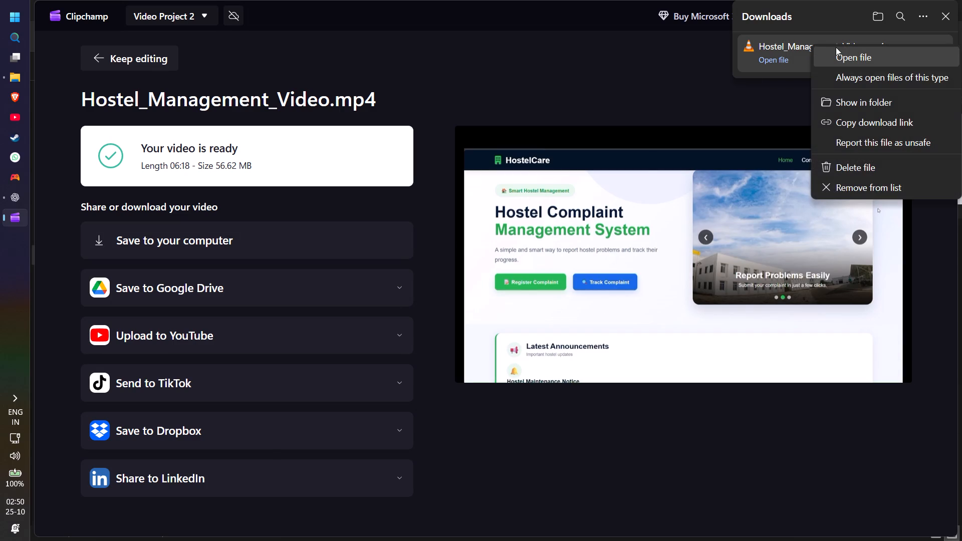
pyautogui.click(847, 97)
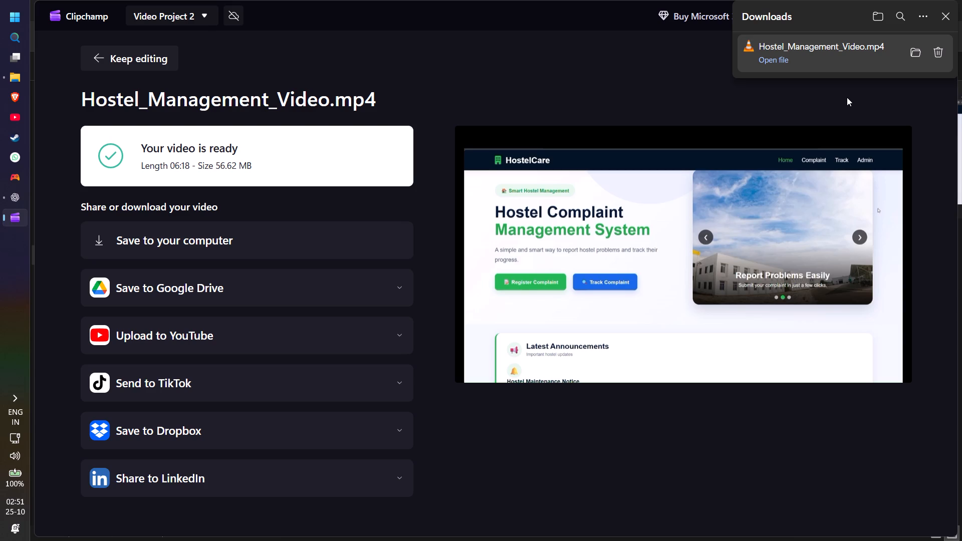
pyautogui.rightClick(839, 56)
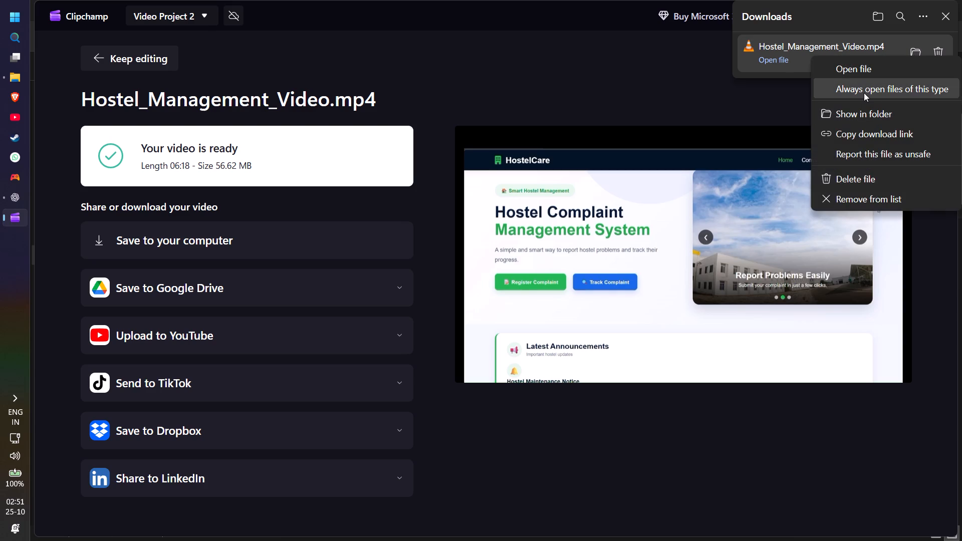
pyautogui.click(869, 111)
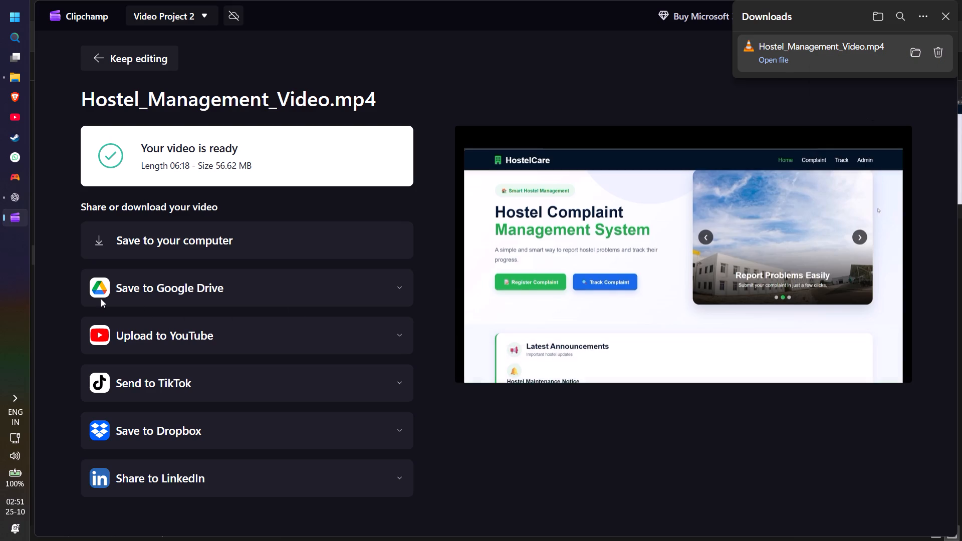
pyautogui.click(16, 80)
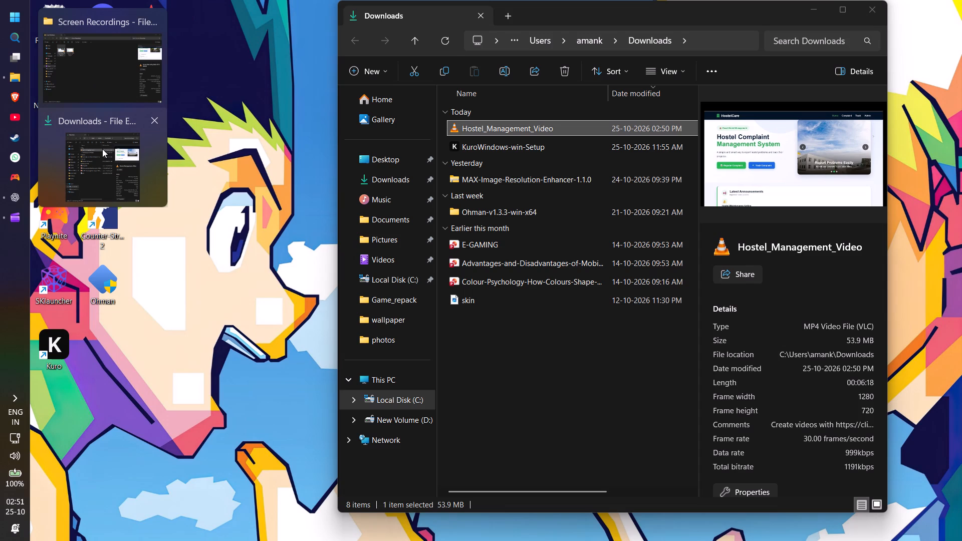
pyautogui.click(102, 149)
pyautogui.click(849, 9)
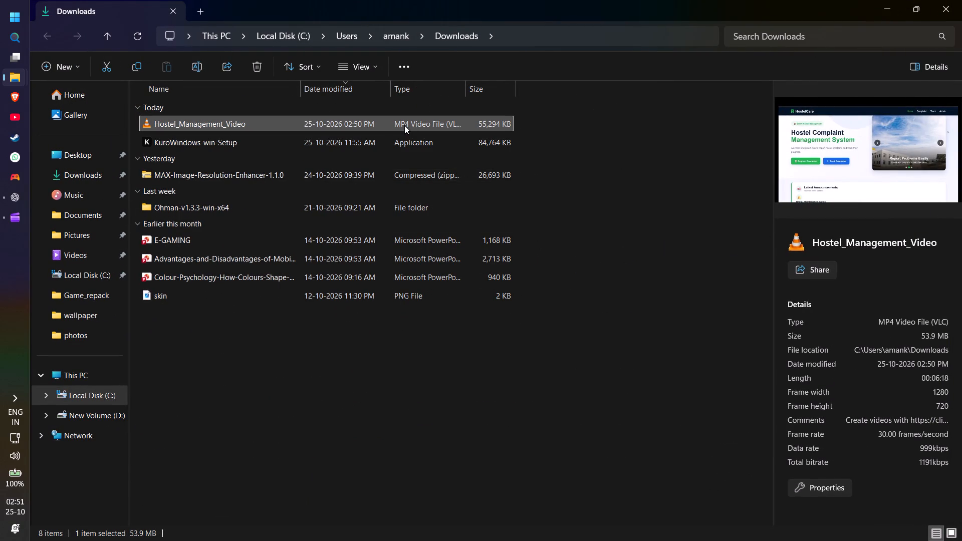
# Play the exported Hostel_Management_Video in VLC to check its opening seconds, and pause it at 0:08.
pyautogui.click(404, 125)
pyautogui.doubleClick(404, 125)
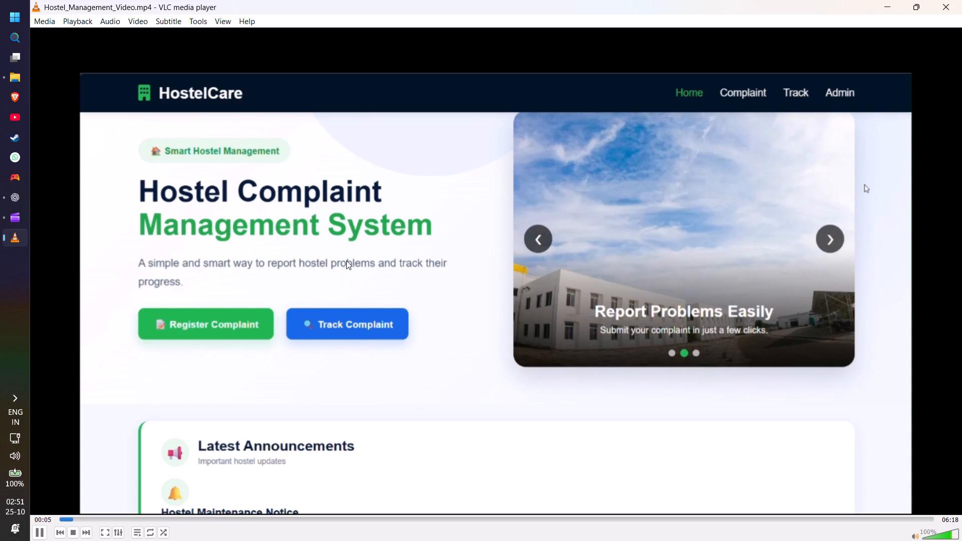
pyautogui.click(322, 207)
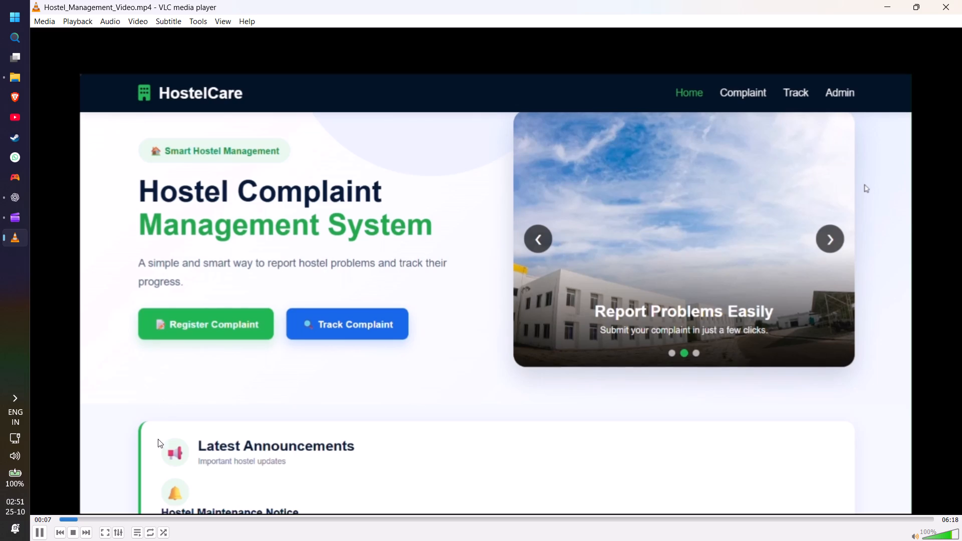
pyautogui.click(35, 530)
# Switch back to Clipchamp, resume editing the project, and keep the Wide 16:9 aspect ratio.
pyautogui.click(10, 221)
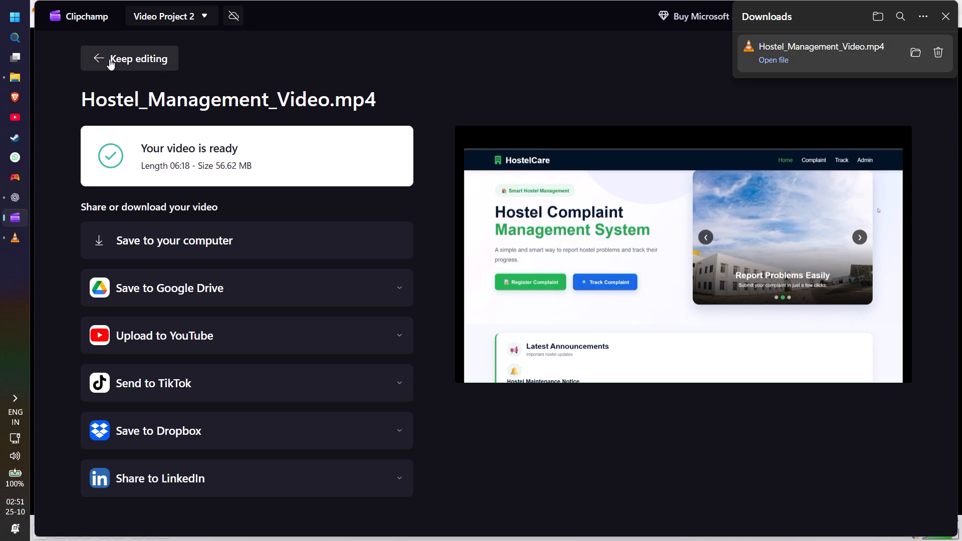
pyautogui.click(109, 59)
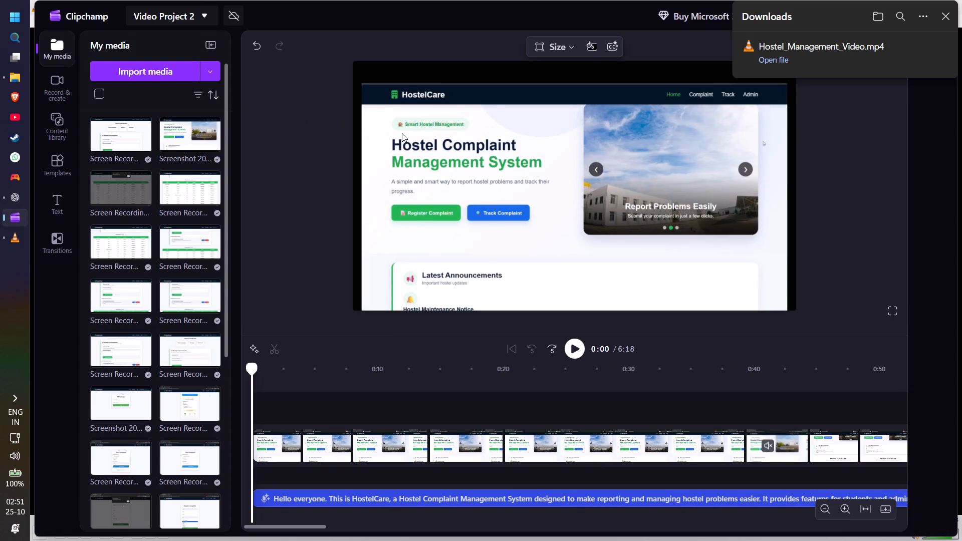
pyautogui.click(559, 44)
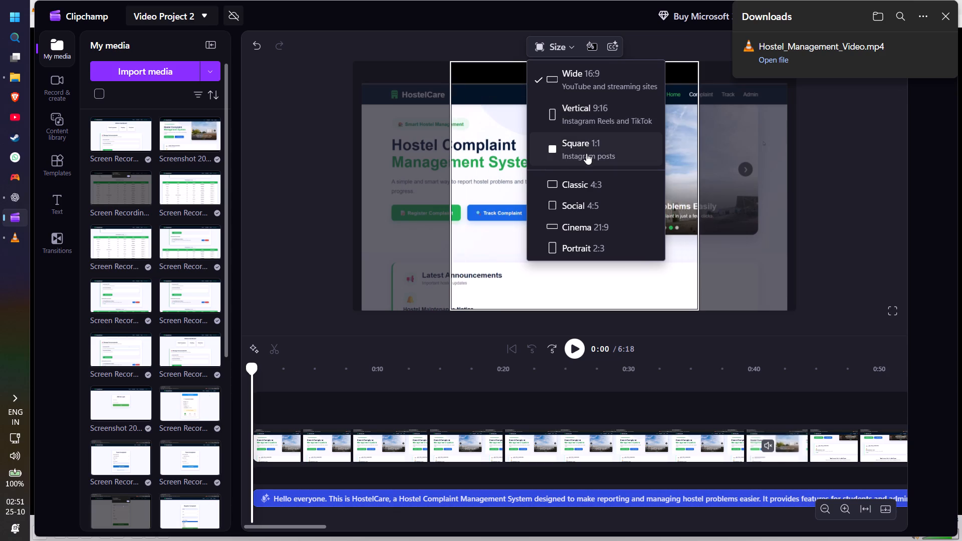
pyautogui.click(558, 76)
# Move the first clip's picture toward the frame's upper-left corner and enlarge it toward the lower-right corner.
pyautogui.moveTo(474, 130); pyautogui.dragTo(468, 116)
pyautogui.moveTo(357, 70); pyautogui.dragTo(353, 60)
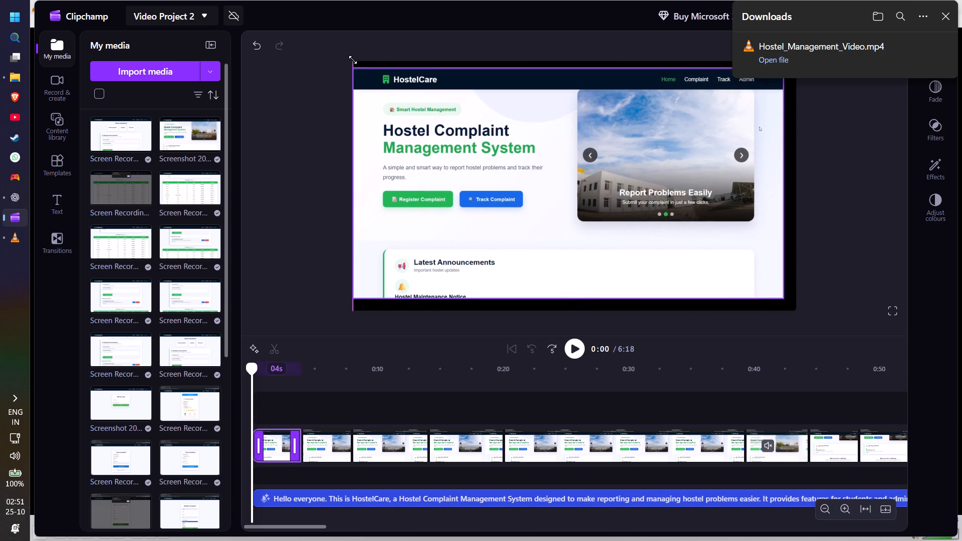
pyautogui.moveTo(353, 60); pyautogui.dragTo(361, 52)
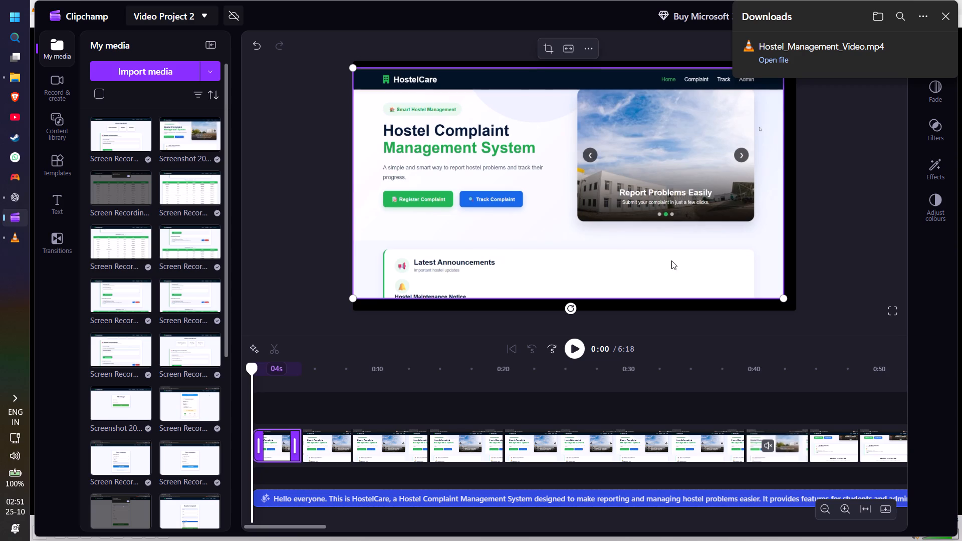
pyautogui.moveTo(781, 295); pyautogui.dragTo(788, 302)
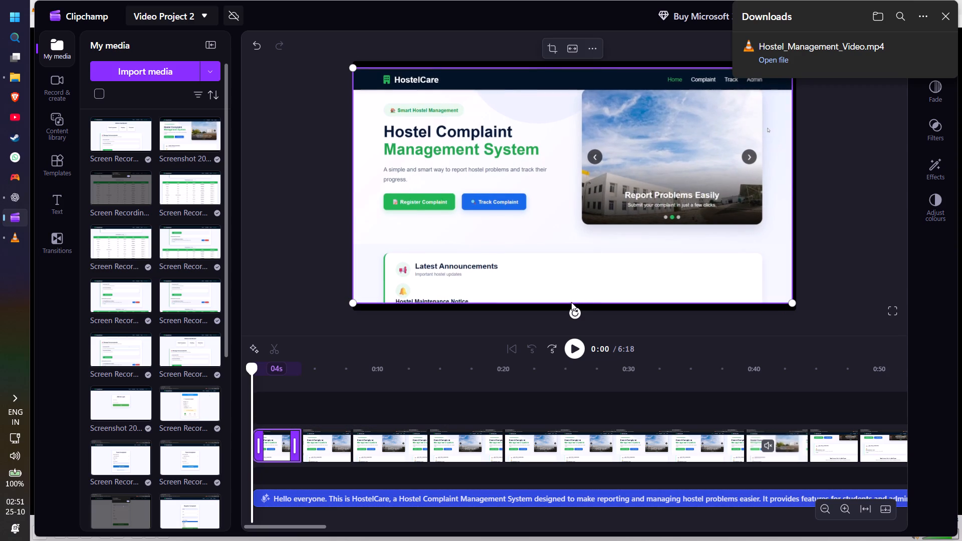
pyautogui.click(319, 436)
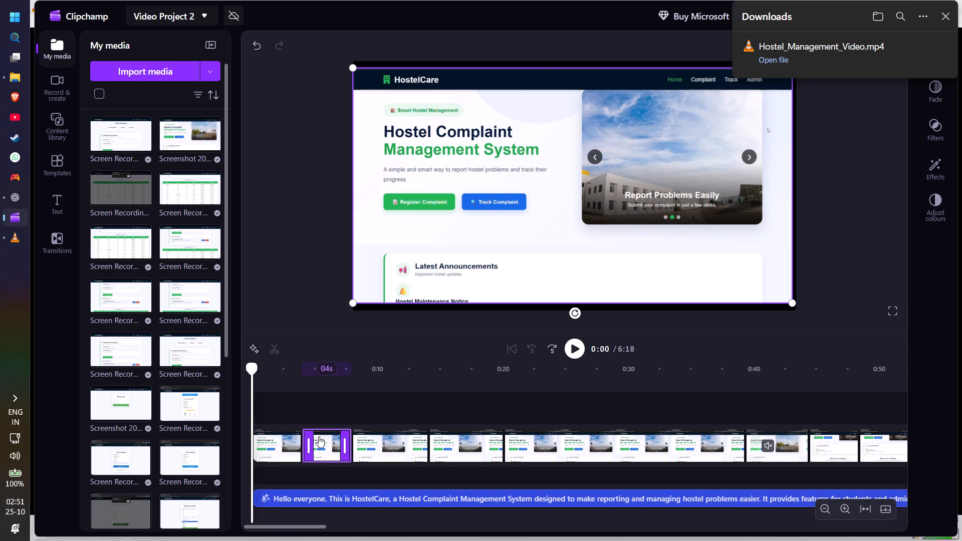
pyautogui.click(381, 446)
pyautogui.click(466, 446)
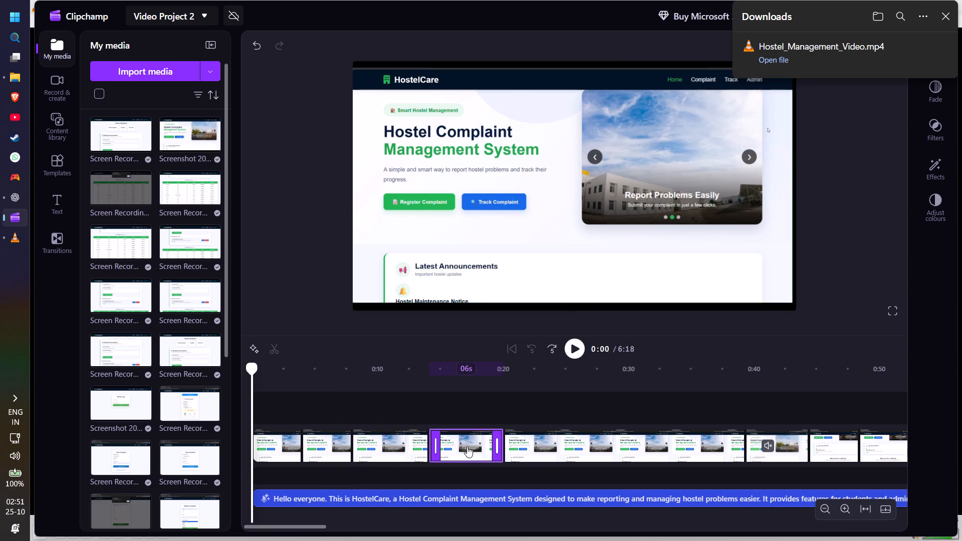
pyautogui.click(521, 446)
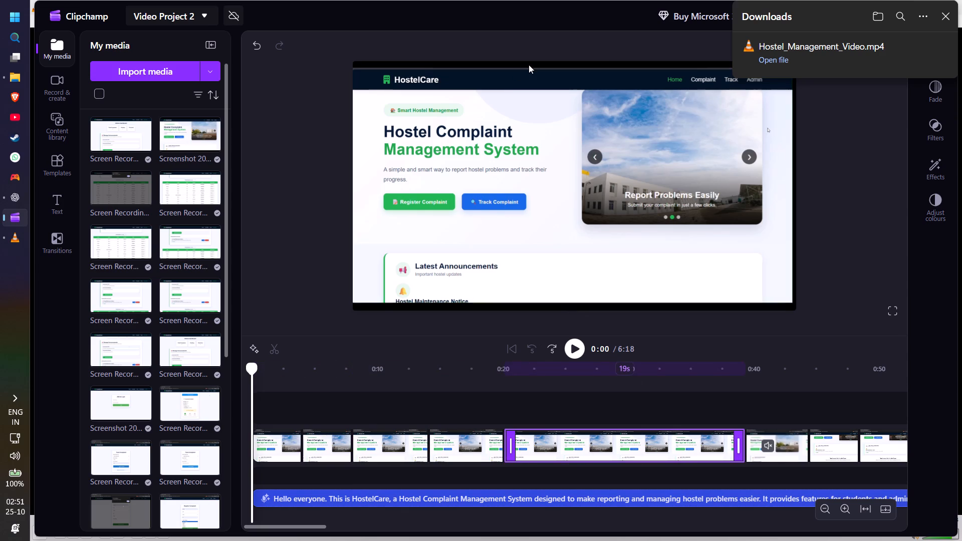
# Compare Fit and Fill on the first clip, leave it on Fill, and close the downloads list.
pyautogui.click(530, 82)
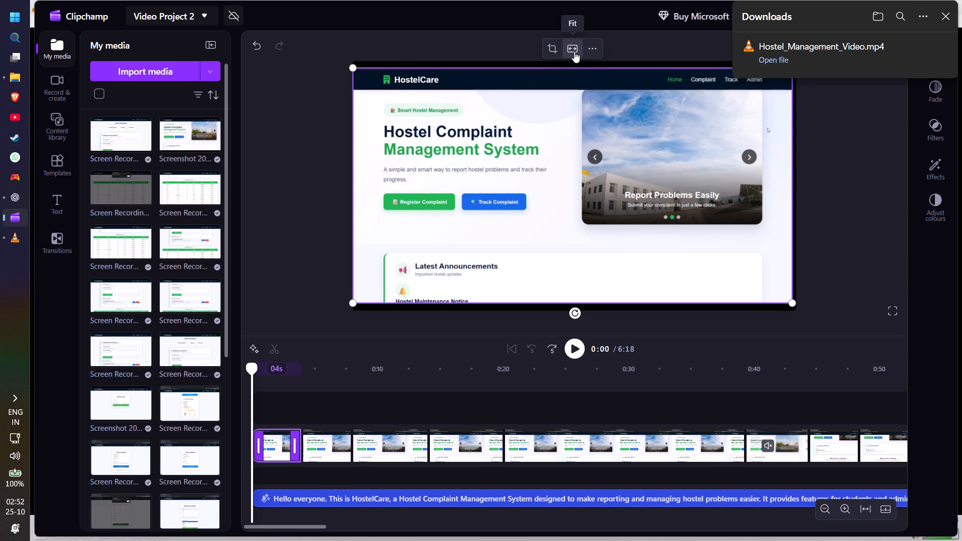
pyautogui.click(574, 52)
pyautogui.click(598, 42)
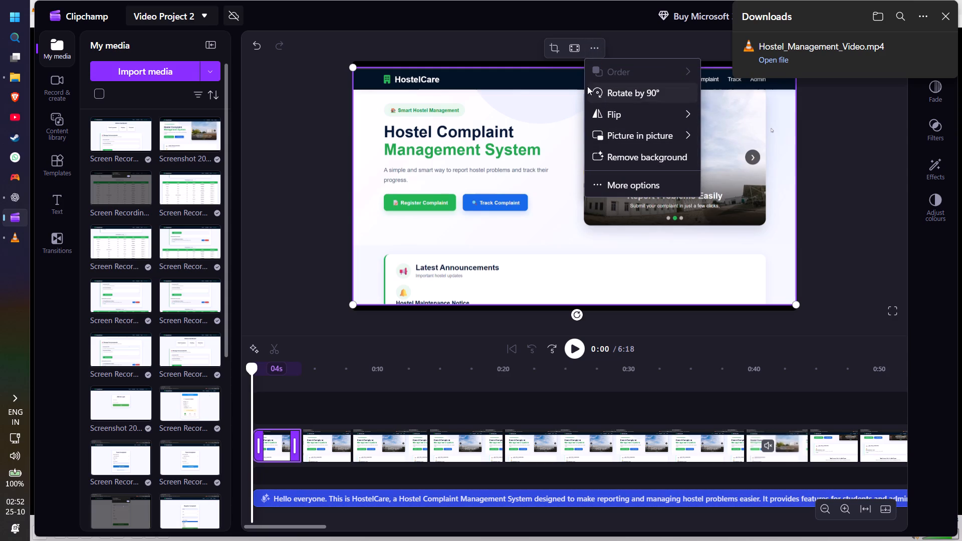
pyautogui.click(572, 52)
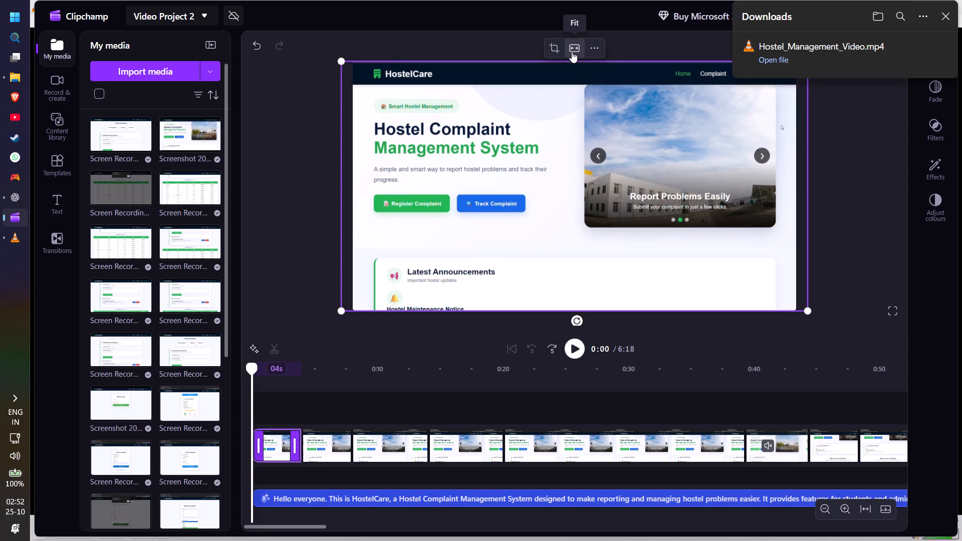
pyautogui.click(572, 52)
pyautogui.click(572, 52)
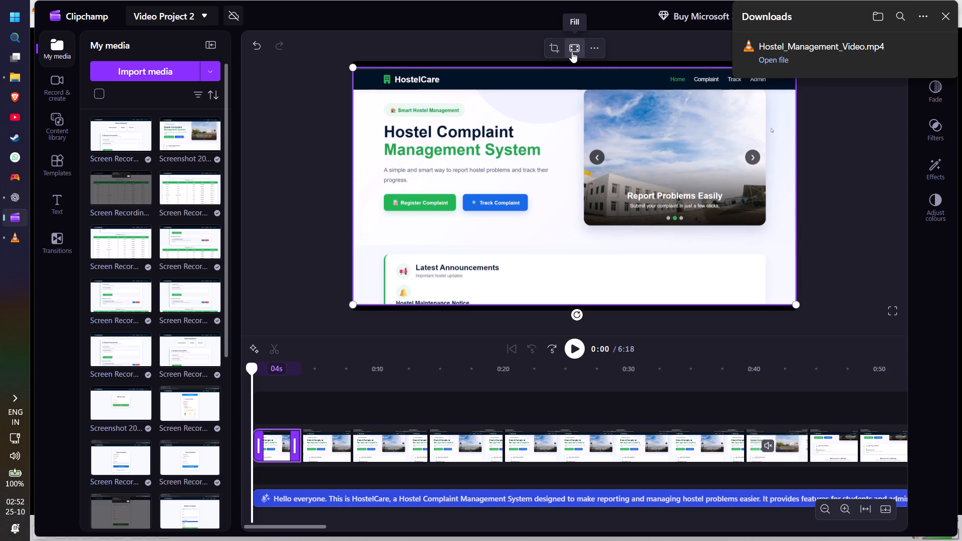
pyautogui.click(572, 52)
pyautogui.click(572, 52)
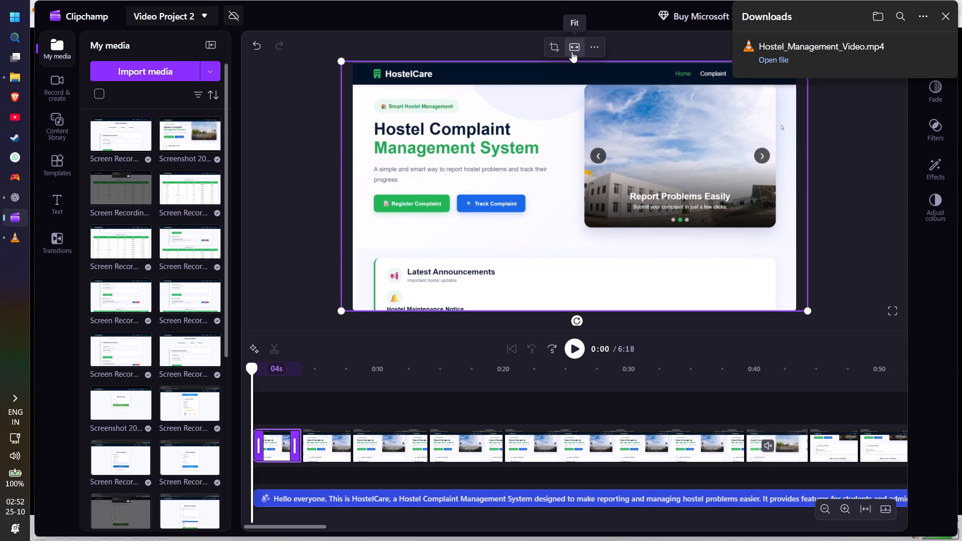
pyautogui.click(950, 13)
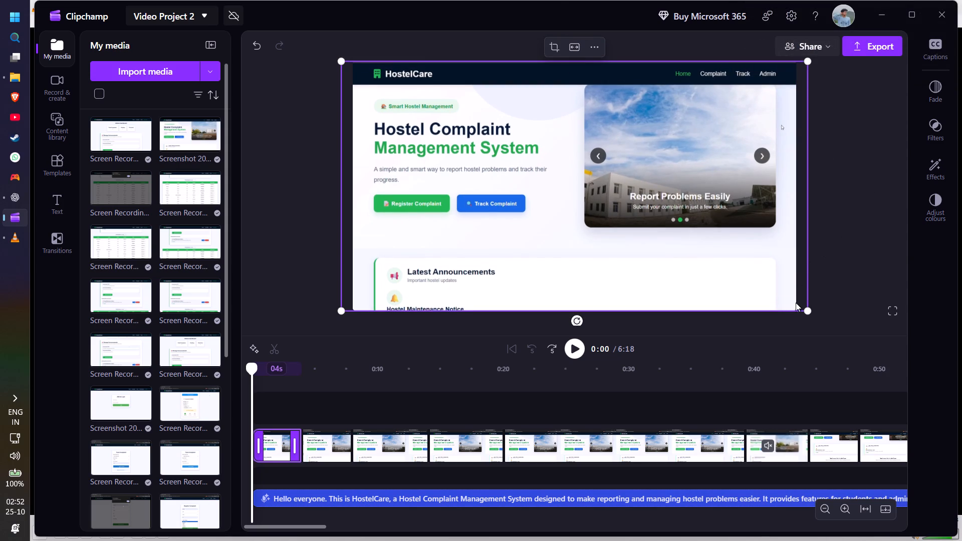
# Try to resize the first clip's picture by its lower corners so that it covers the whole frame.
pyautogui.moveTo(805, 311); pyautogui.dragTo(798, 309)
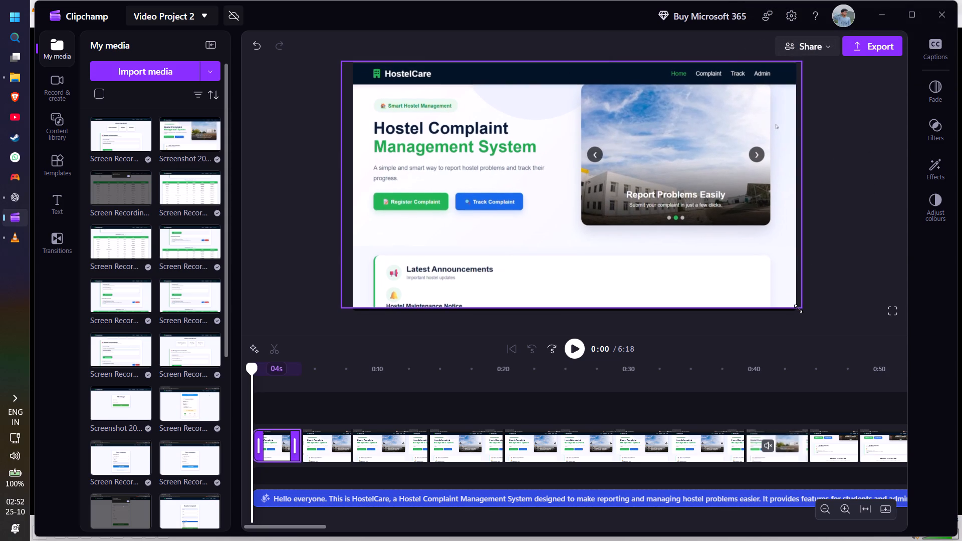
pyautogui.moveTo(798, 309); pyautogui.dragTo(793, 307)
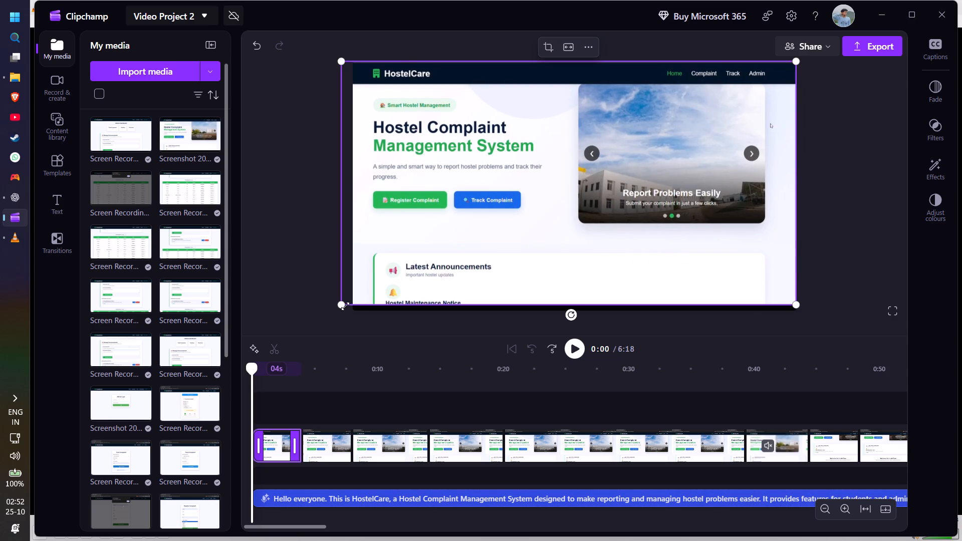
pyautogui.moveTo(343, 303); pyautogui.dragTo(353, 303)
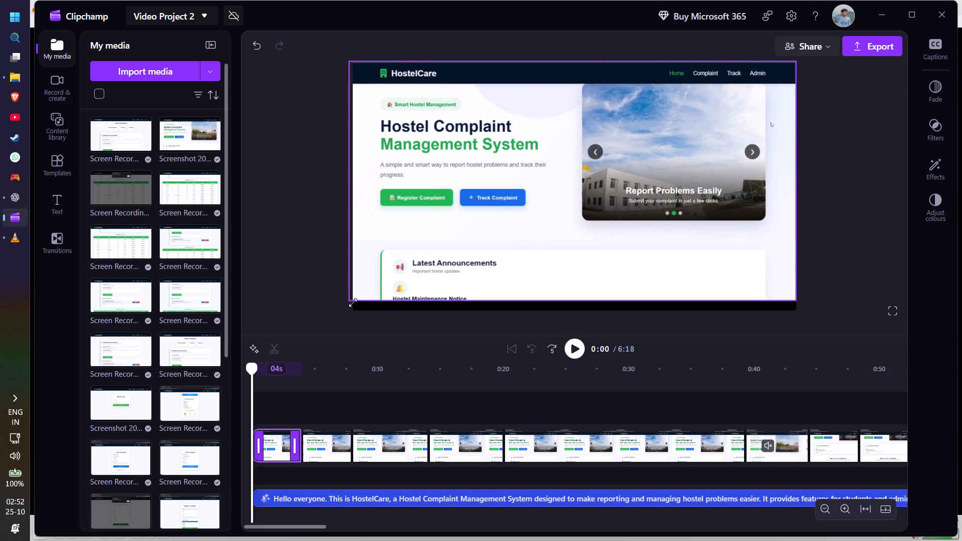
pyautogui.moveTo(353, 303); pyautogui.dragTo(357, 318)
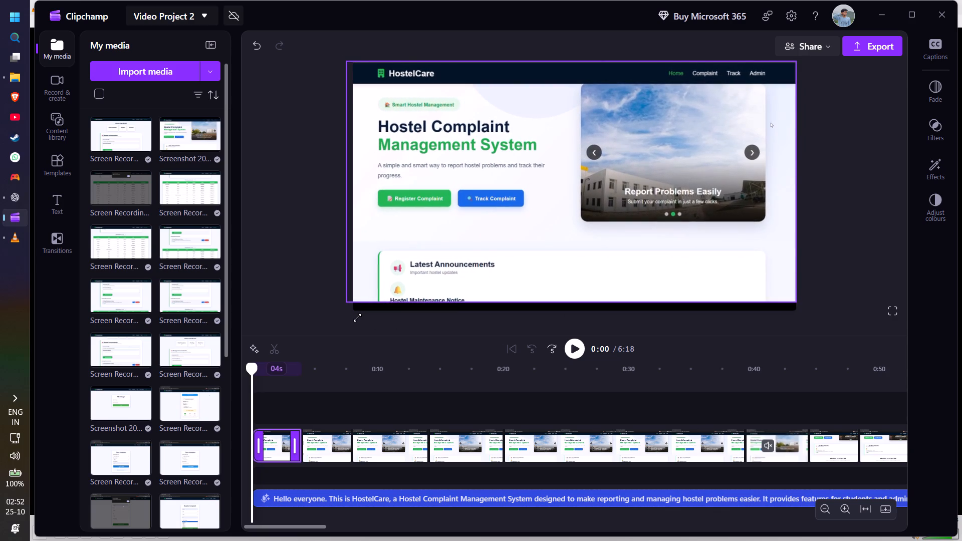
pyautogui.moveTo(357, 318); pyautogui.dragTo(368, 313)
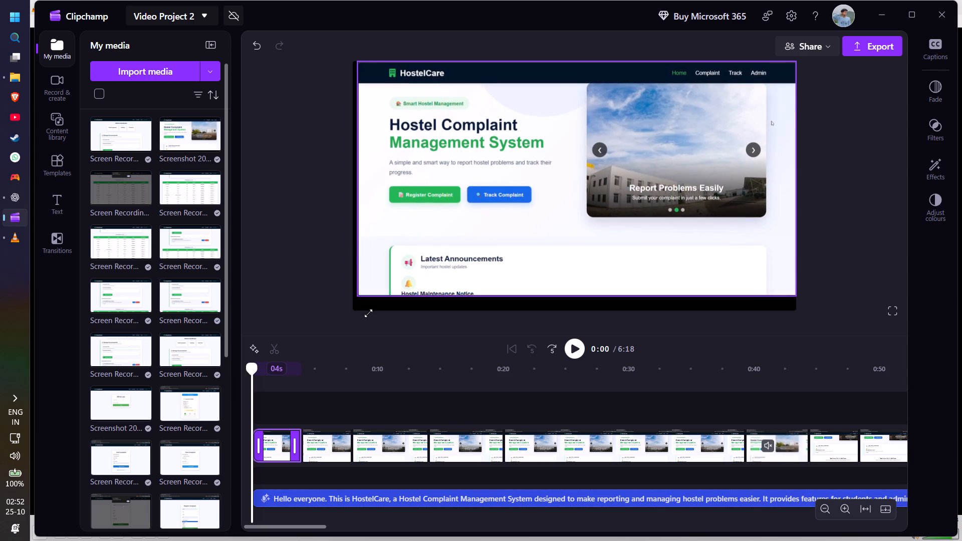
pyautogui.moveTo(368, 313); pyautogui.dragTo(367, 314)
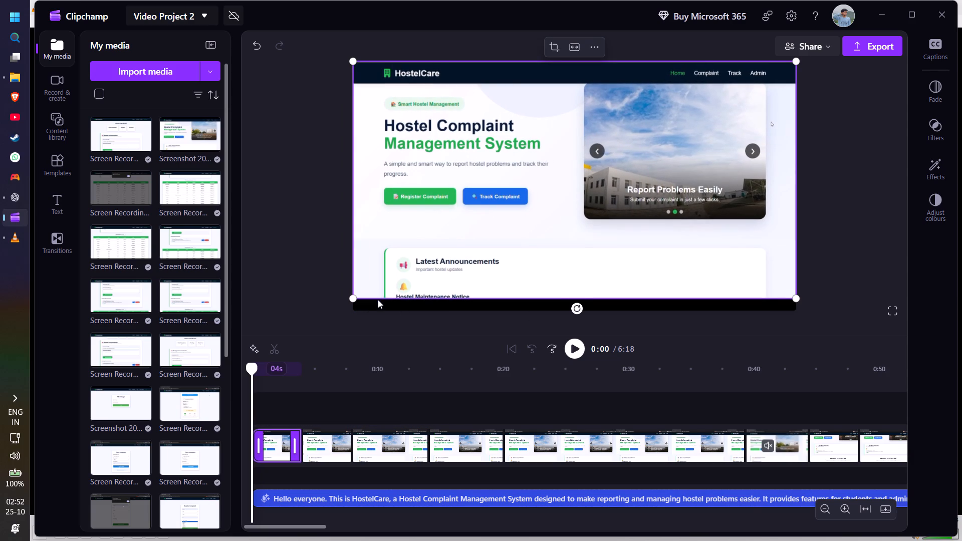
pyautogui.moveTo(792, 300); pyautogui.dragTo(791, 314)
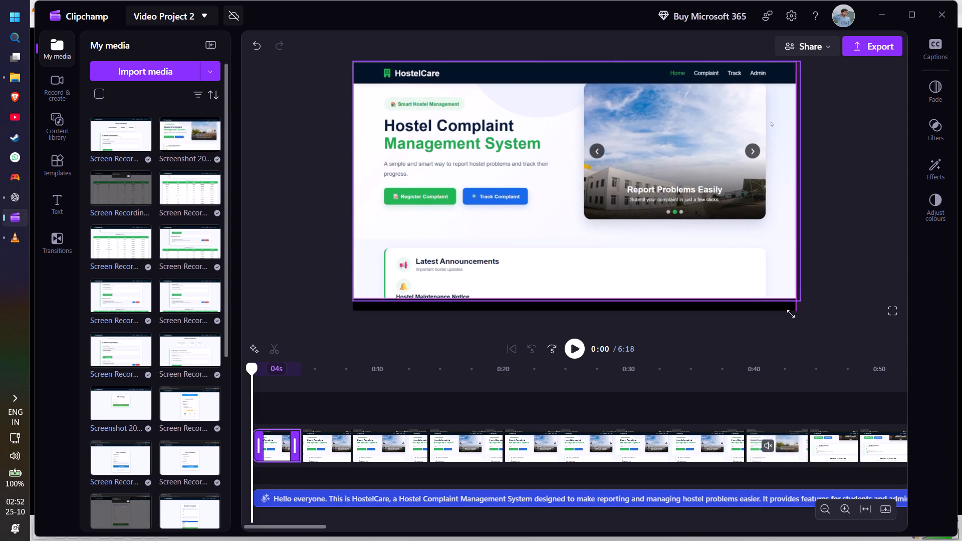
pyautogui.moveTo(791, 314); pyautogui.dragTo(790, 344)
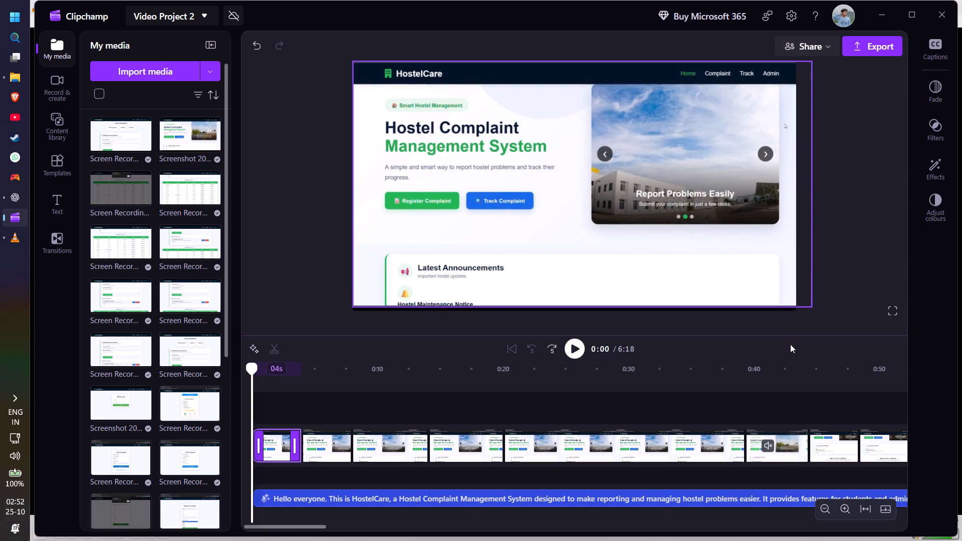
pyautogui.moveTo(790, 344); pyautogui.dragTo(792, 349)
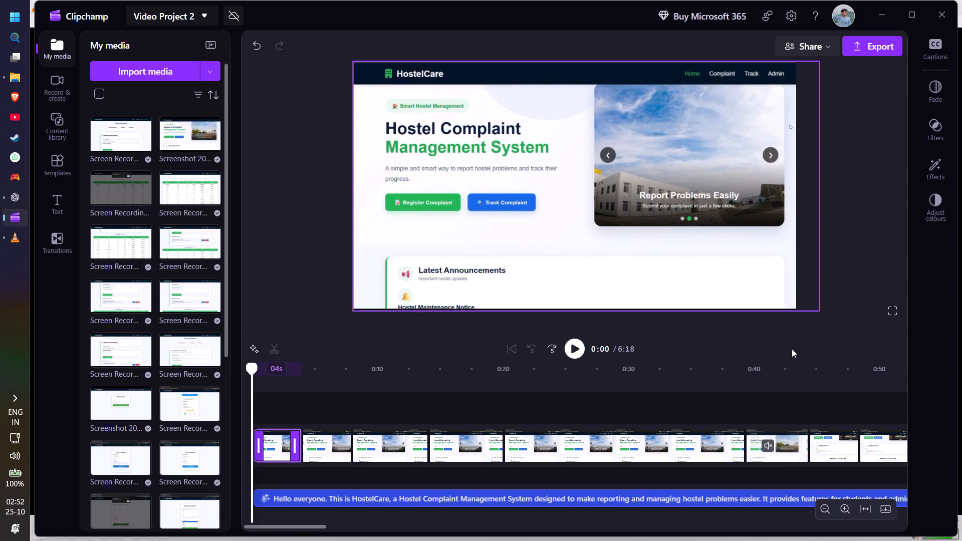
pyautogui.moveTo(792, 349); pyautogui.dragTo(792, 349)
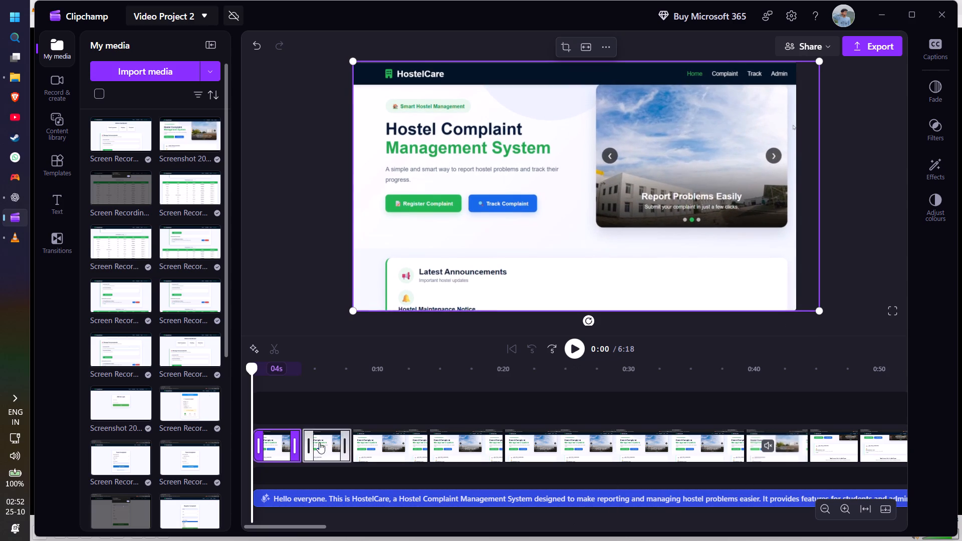
# Check the second to fifth clips and preview the opening 22 seconds of the timeline for black borders, ending back near the start.
pyautogui.click(310, 440)
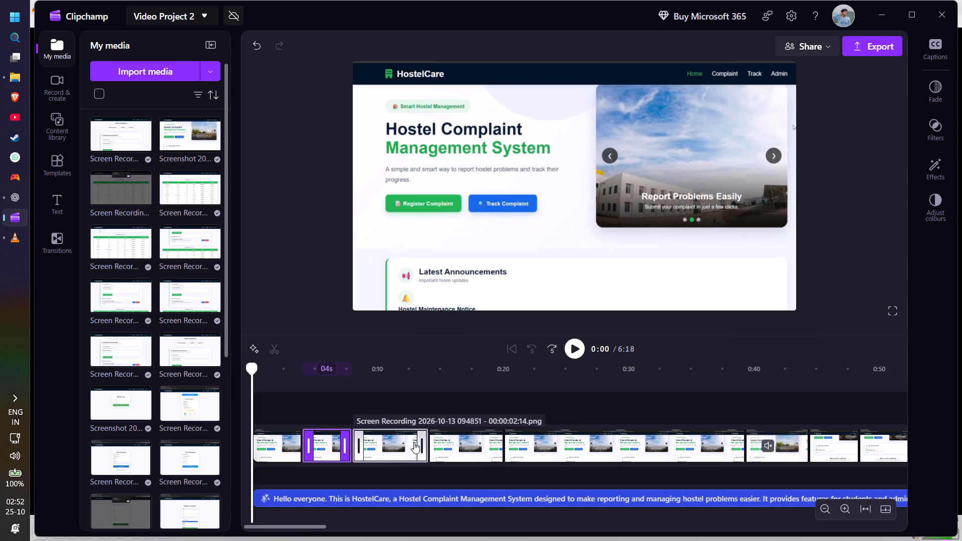
pyautogui.click(391, 446)
pyautogui.click(467, 447)
pyautogui.click(518, 446)
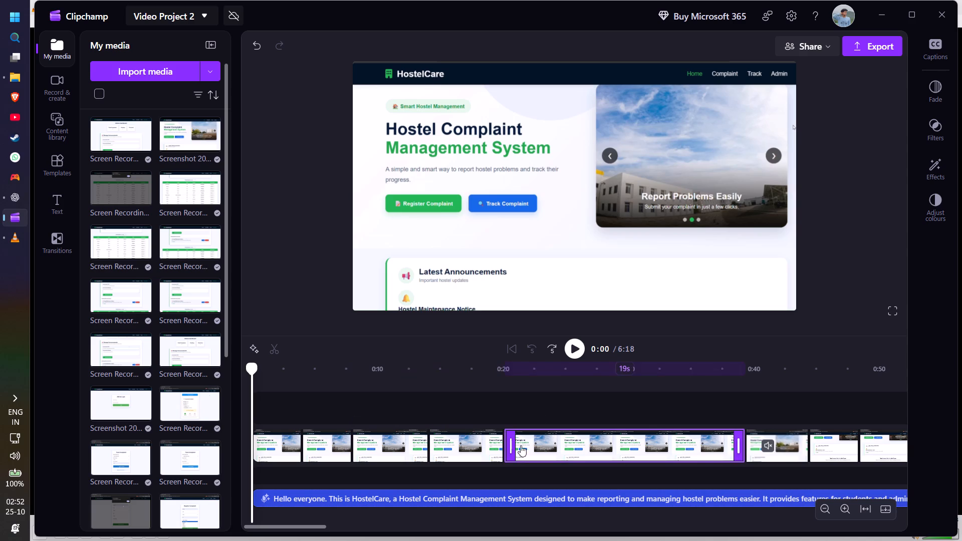
pyautogui.scroll(-1, 620, 447)
pyautogui.click(579, 350)
pyautogui.doubleClick(552, 348)
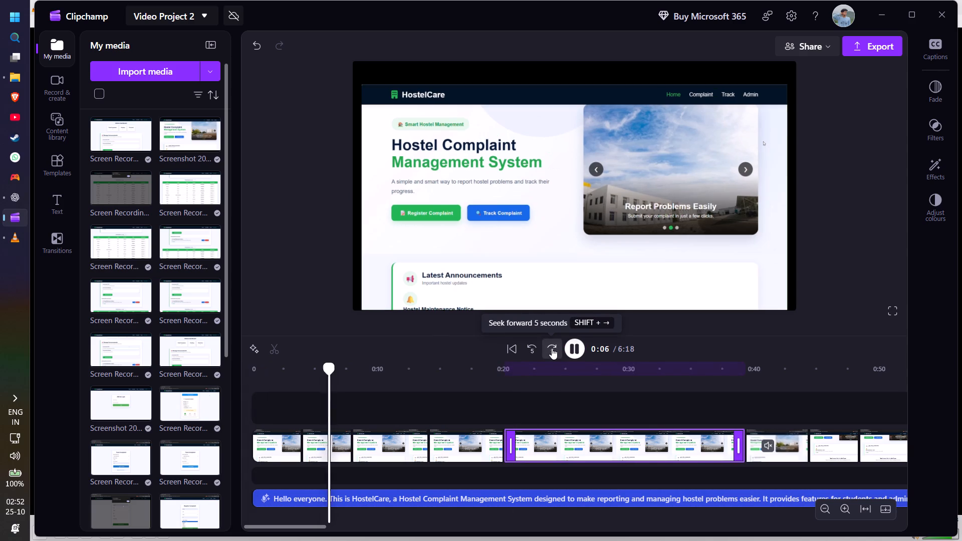
pyautogui.click(552, 348)
pyautogui.click(552, 348)
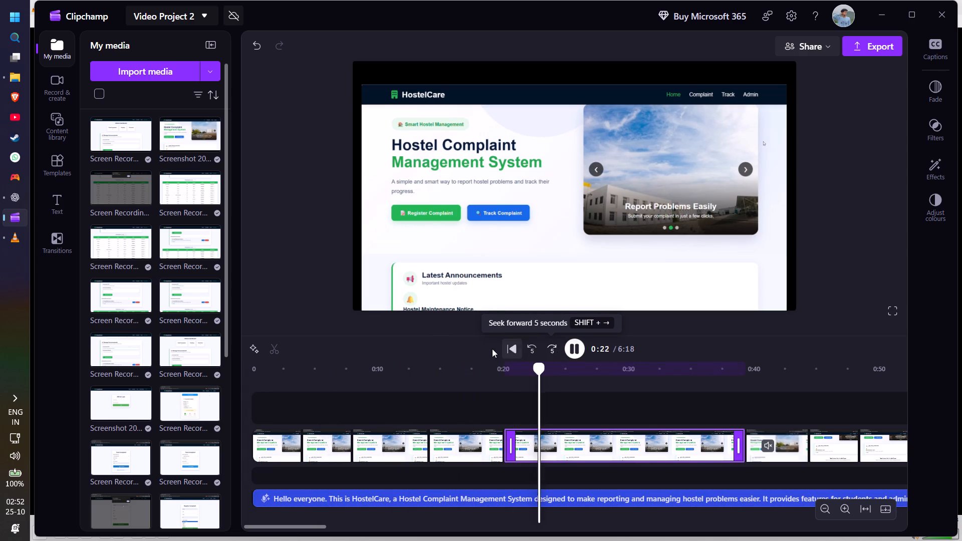
pyautogui.tripleClick(531, 347)
pyautogui.tripleClick(531, 347)
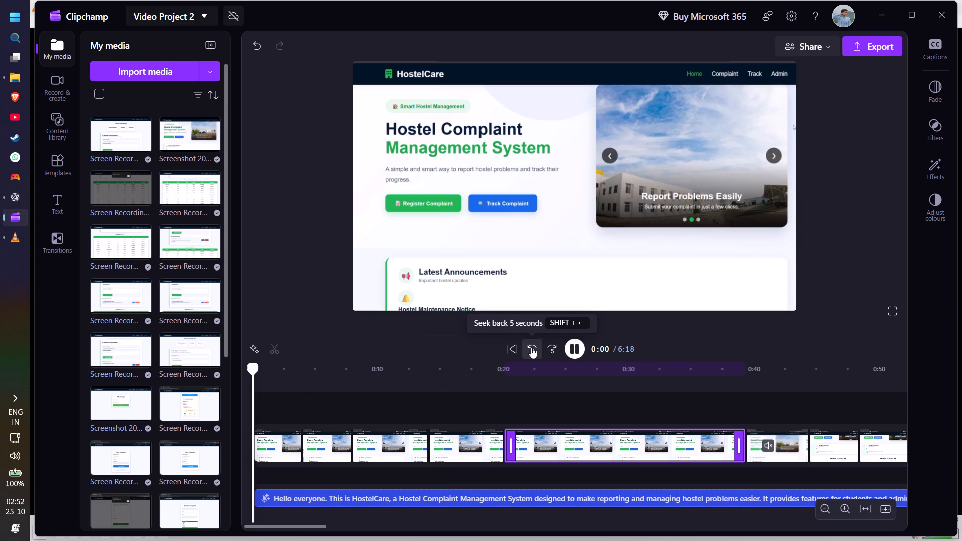
pyautogui.click(576, 348)
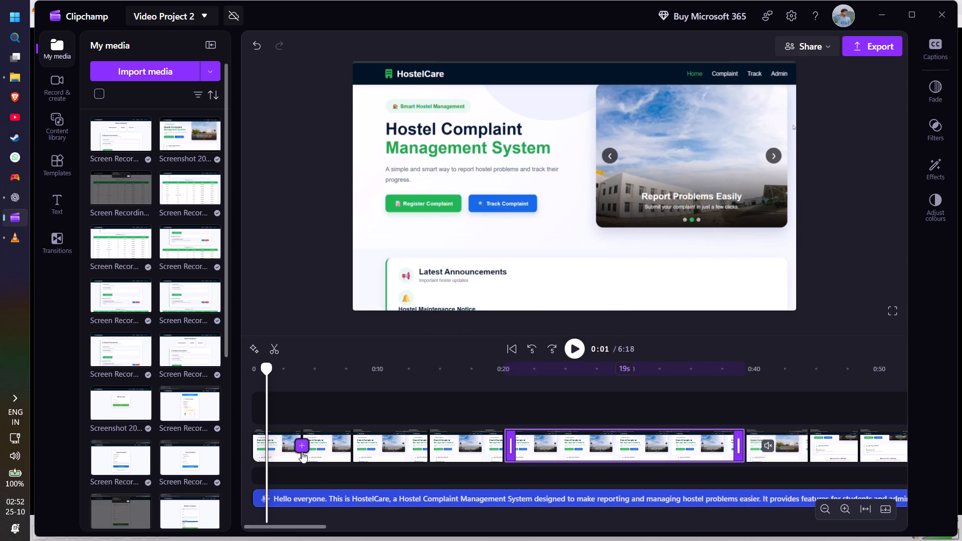
# Reset the first clip's manual sizing by applying Fit, and set it back to Fill.
pyautogui.click(321, 447)
pyautogui.click(482, 190)
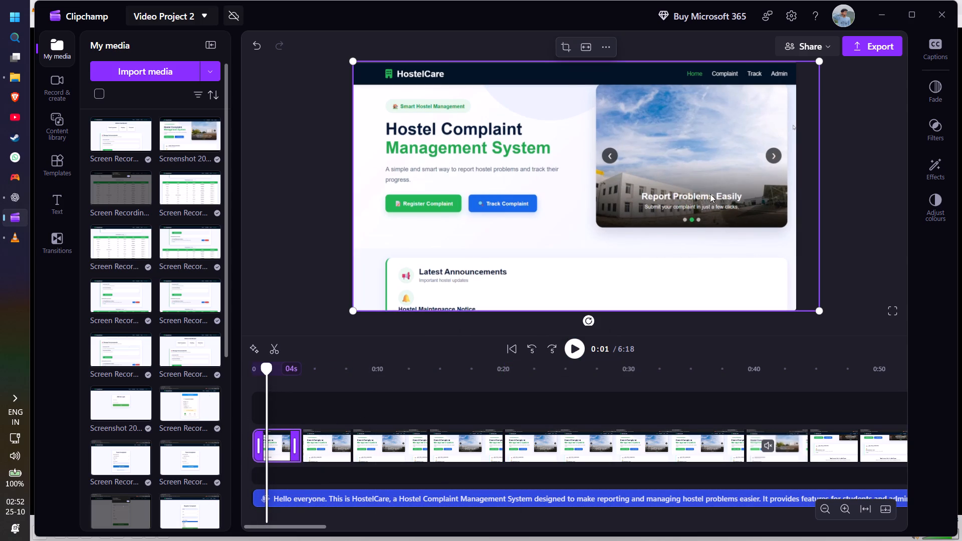
pyautogui.click(592, 42)
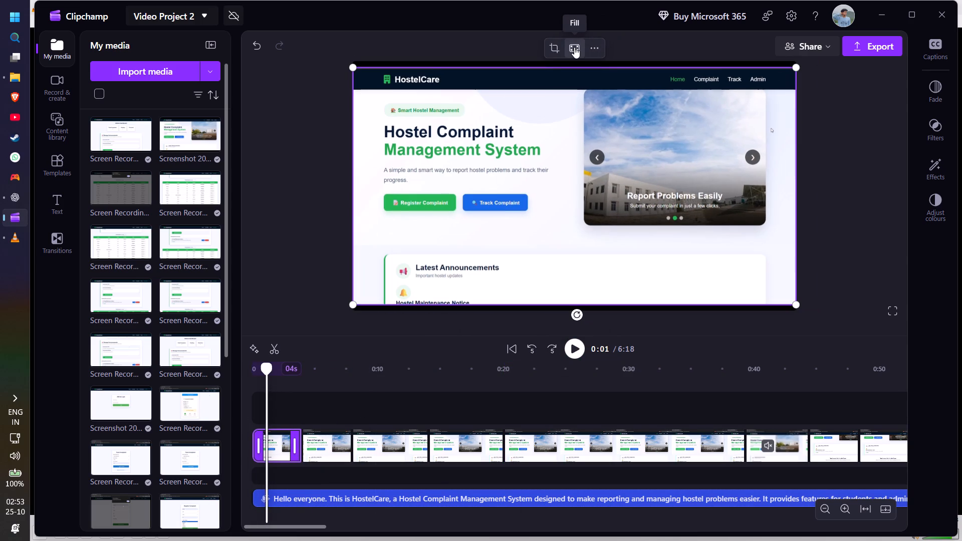
pyautogui.click(574, 47)
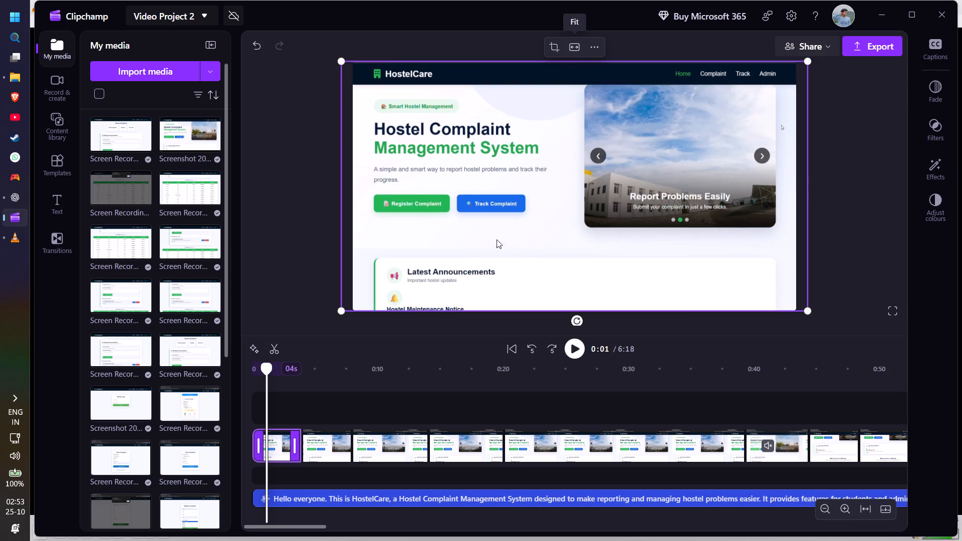
# Bring the playhead to 0:05 and set the second clip's picture to Fill.
pyautogui.click(331, 436)
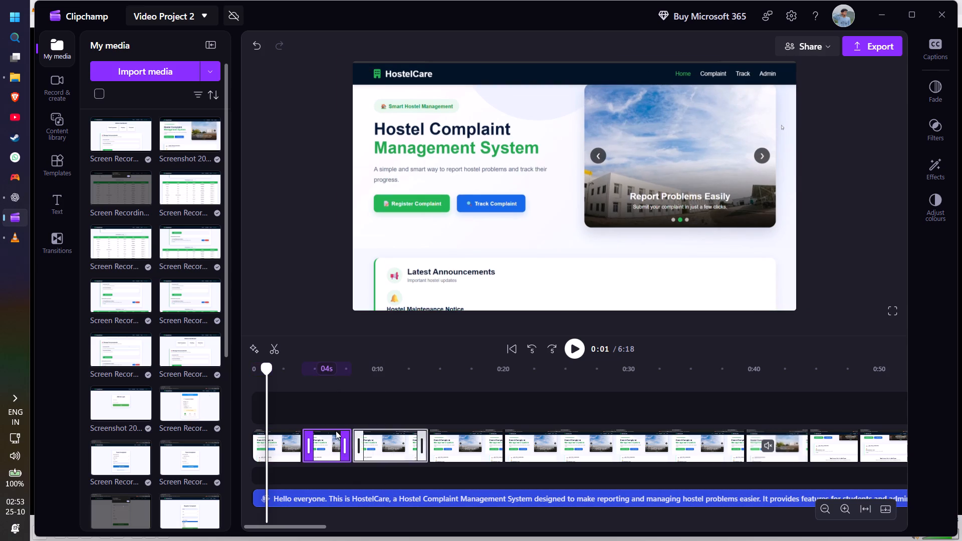
pyautogui.click(377, 444)
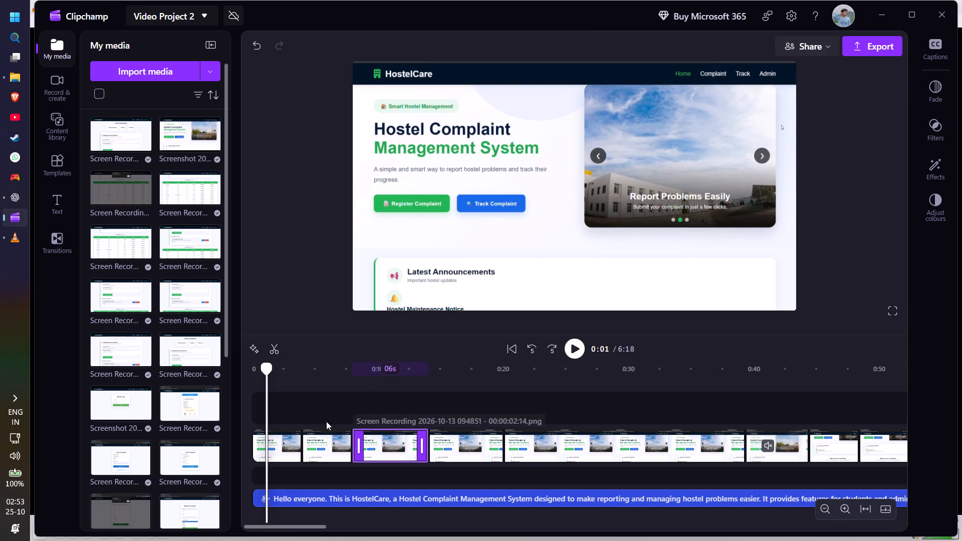
pyautogui.moveTo(269, 365); pyautogui.dragTo(317, 376)
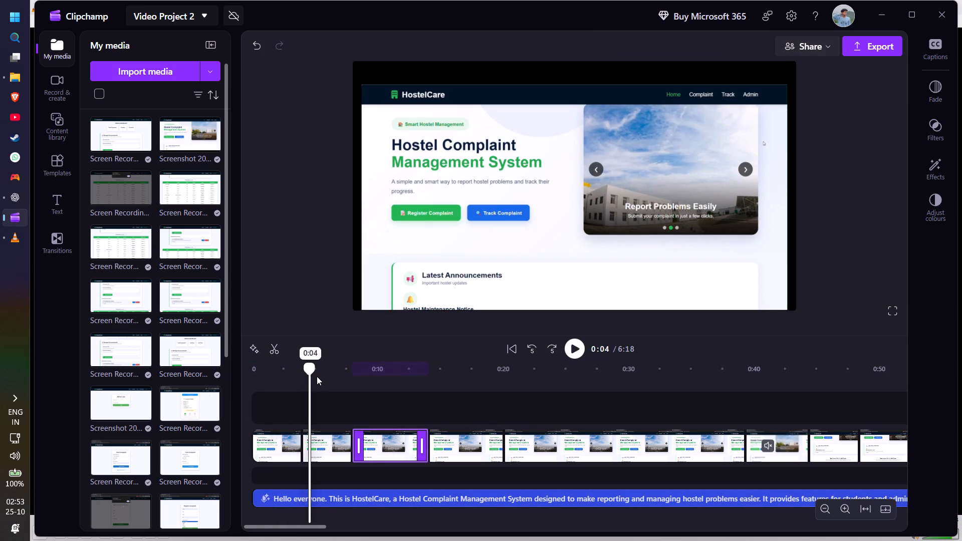
pyautogui.moveTo(317, 376); pyautogui.dragTo(322, 378)
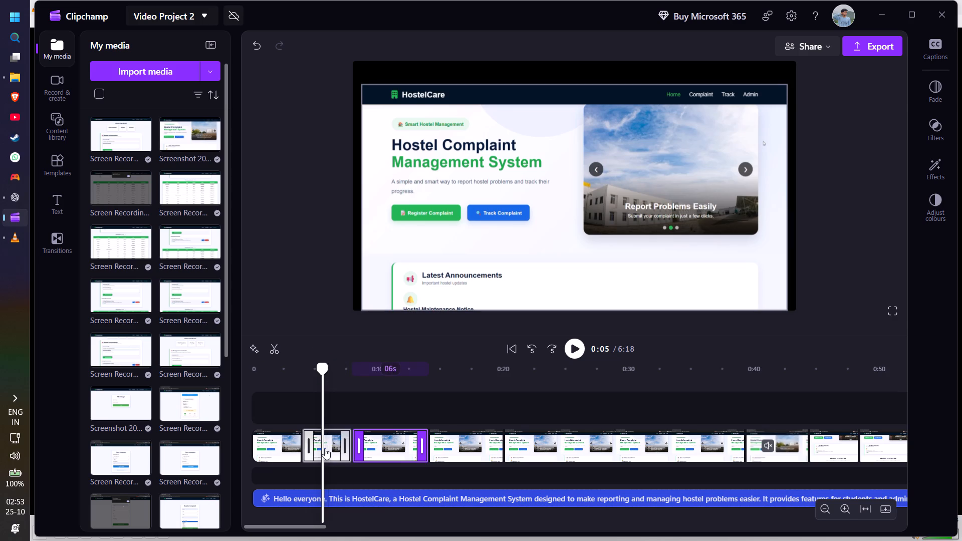
pyautogui.click(325, 448)
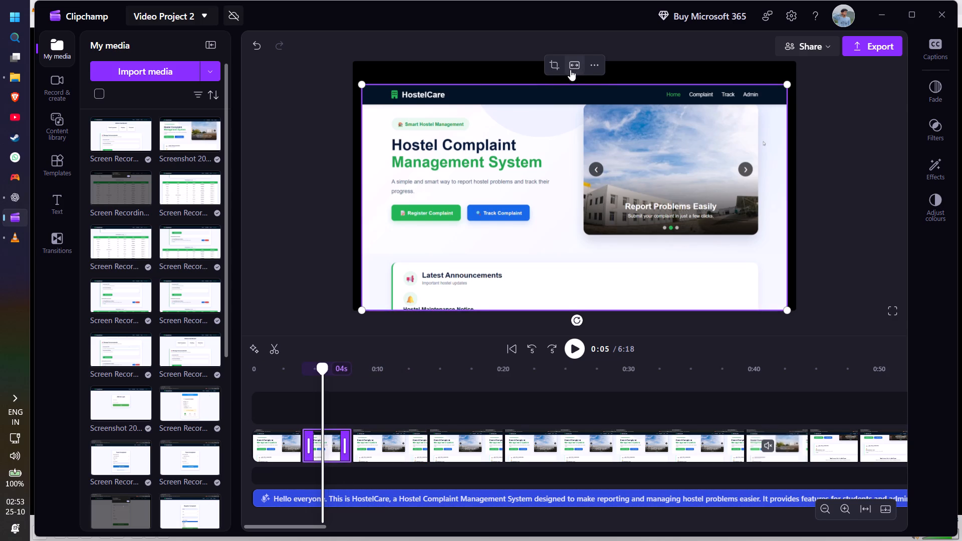
pyautogui.click(574, 67)
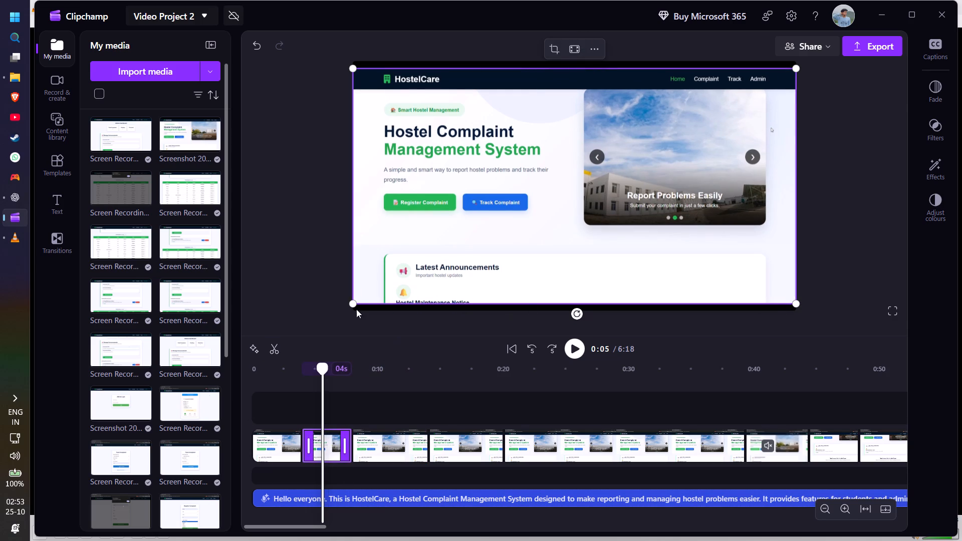
pyautogui.click(577, 48)
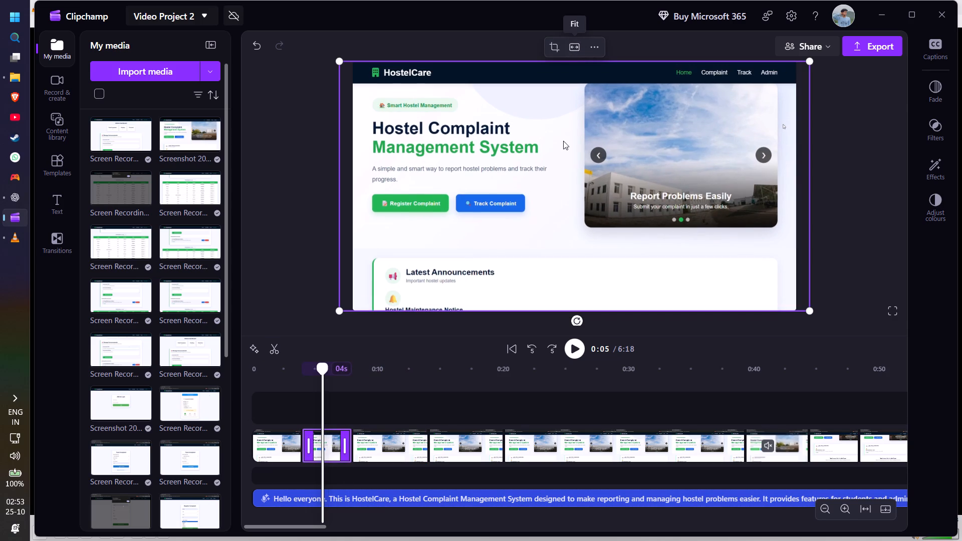
# Bring the playhead to 0:10 and set the third clip's picture to Fill.
pyautogui.click(383, 453)
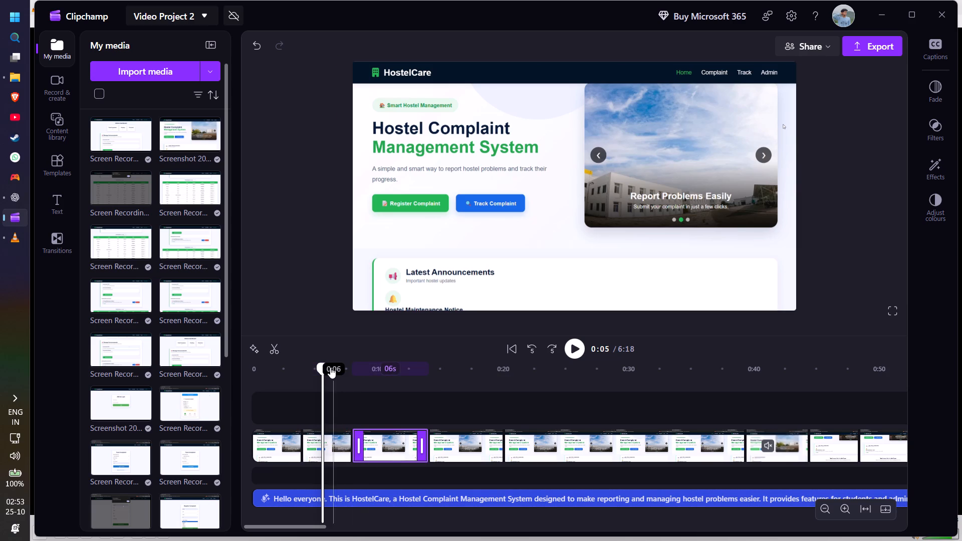
pyautogui.moveTo(322, 367); pyautogui.dragTo(381, 378)
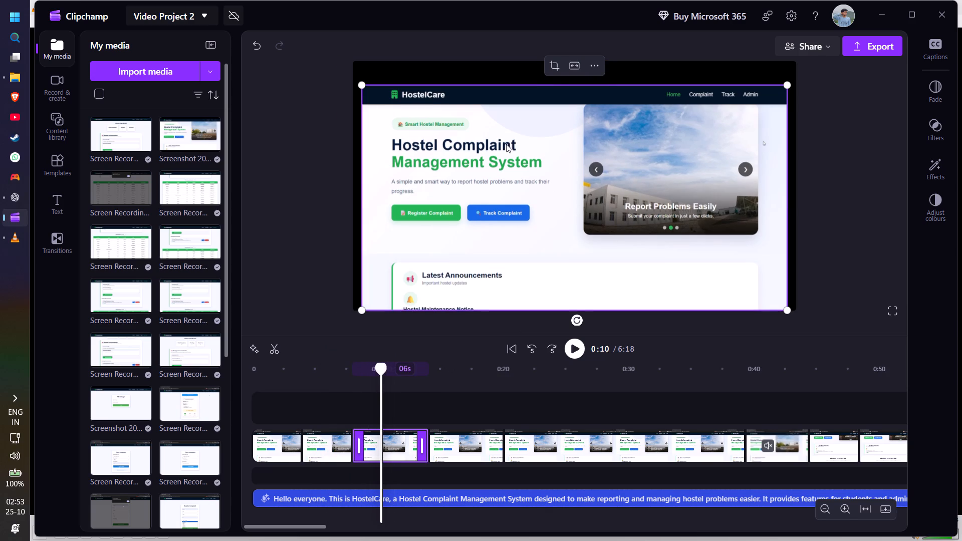
pyautogui.click(575, 65)
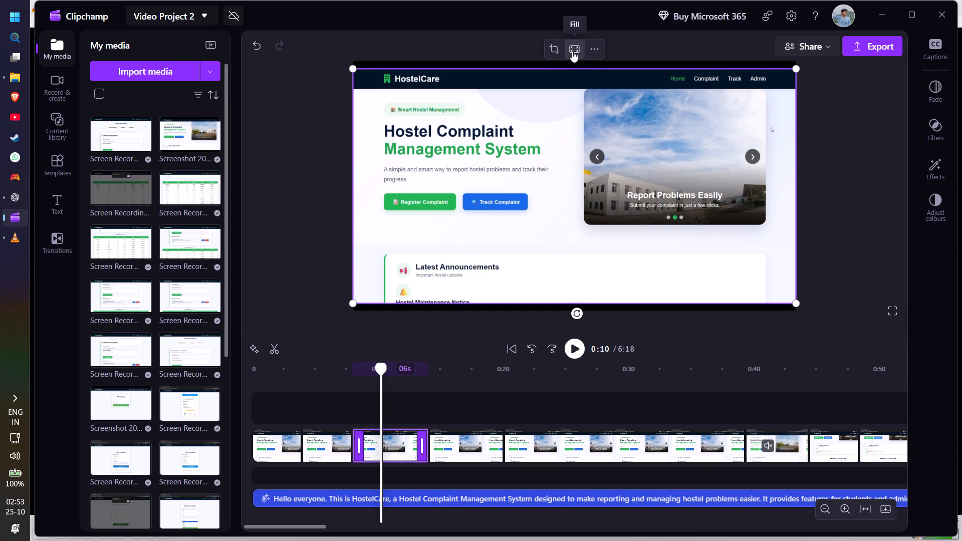
pyautogui.click(572, 51)
# Bring the playhead to 0:17 and set the fourth clip's picture to Fill.
pyautogui.moveTo(380, 373); pyautogui.dragTo(382, 373)
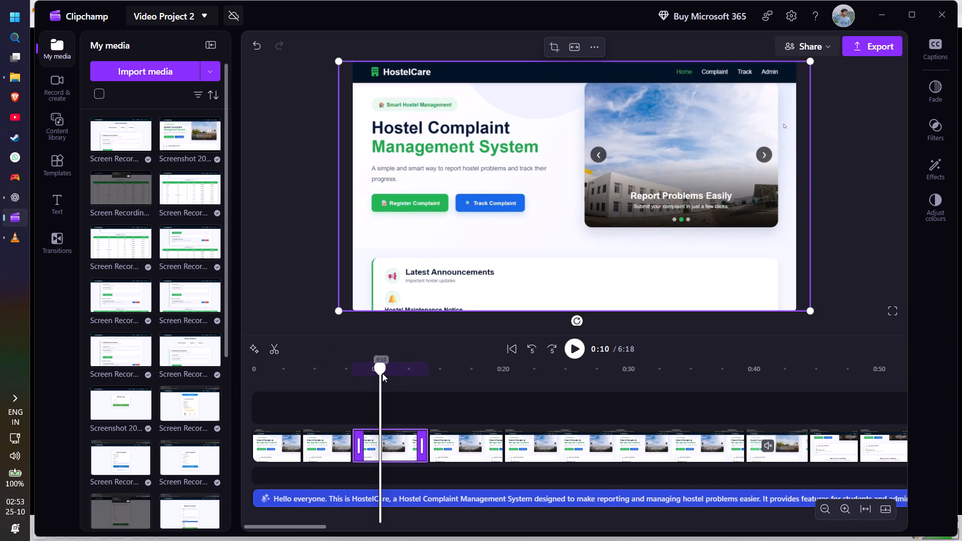
pyautogui.moveTo(382, 373); pyautogui.dragTo(471, 389)
pyautogui.click(447, 455)
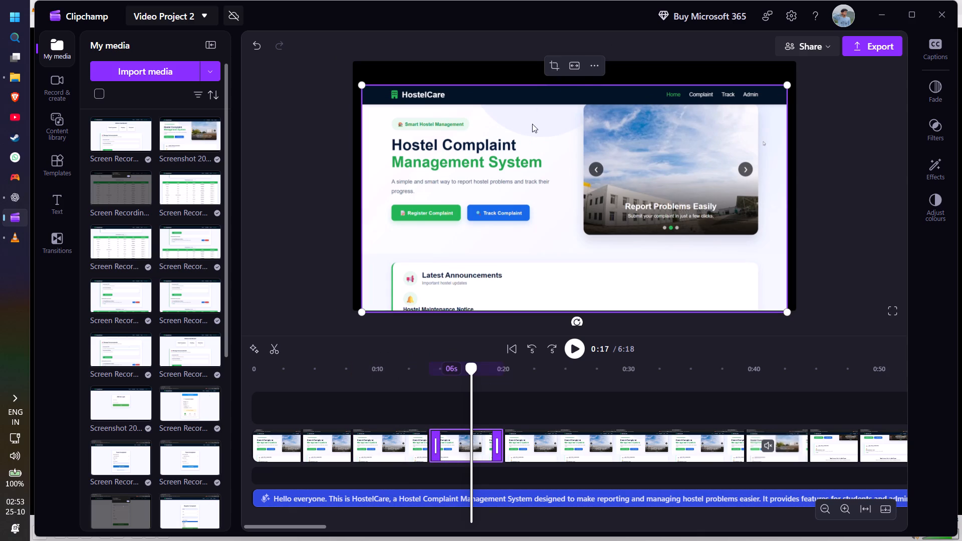
pyautogui.click(575, 68)
pyautogui.click(575, 54)
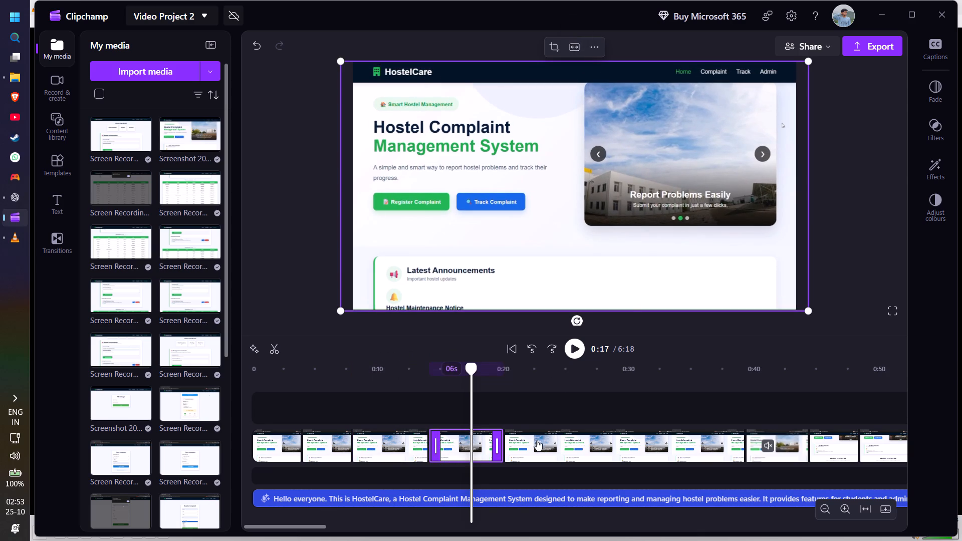
# Bring the playhead to 0:22 and set the fifth clip's picture, the 19-second one, to Fill.
pyautogui.click(536, 441)
pyautogui.moveTo(470, 368); pyautogui.dragTo(529, 380)
pyautogui.click(571, 65)
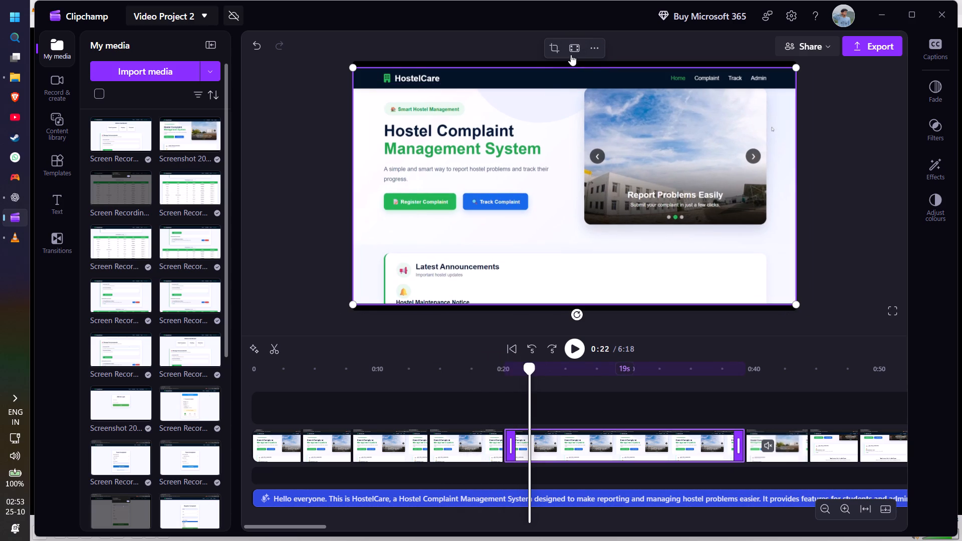
pyautogui.click(571, 49)
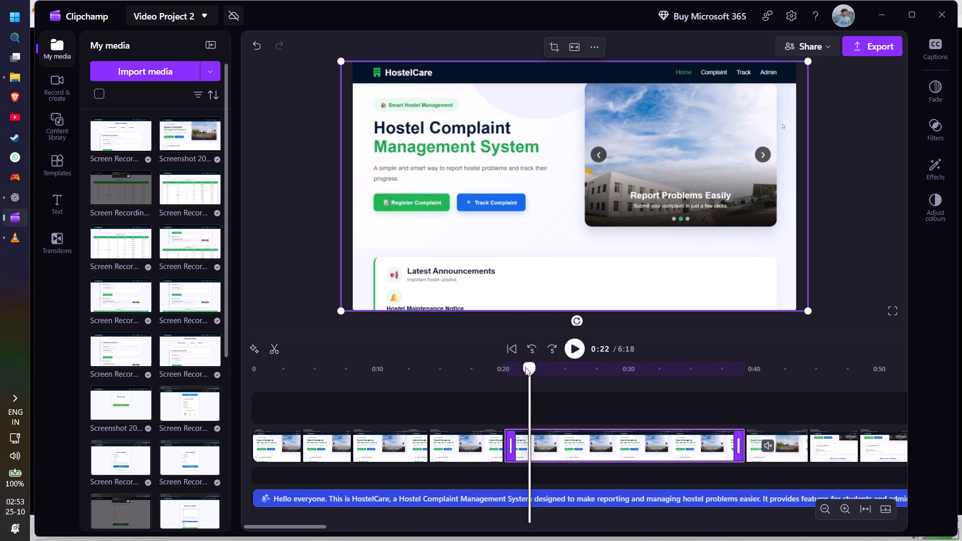
# Bring the playhead to 0:41 and set the sixth clip's picture, the 5-second one, to Fill.
pyautogui.moveTo(526, 366); pyautogui.dragTo(771, 414)
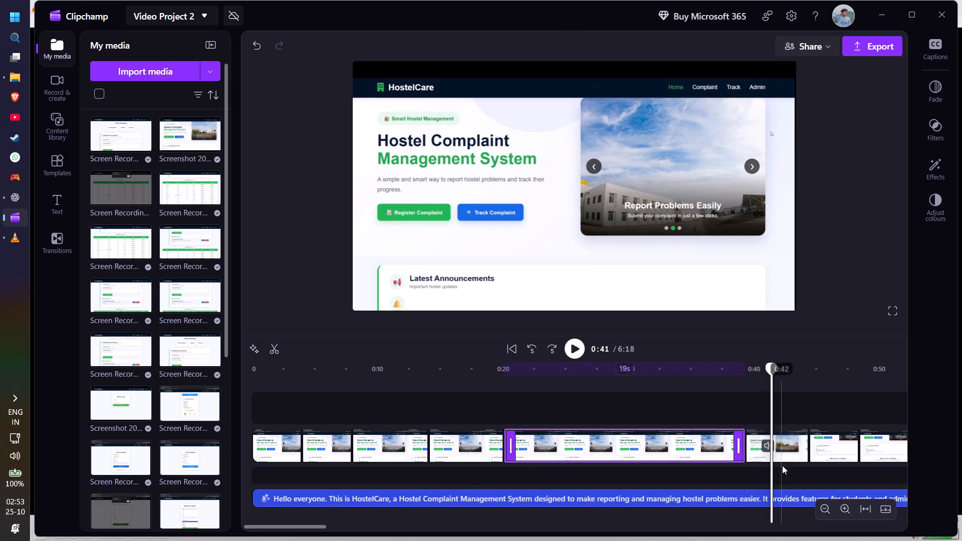
pyautogui.click(781, 453)
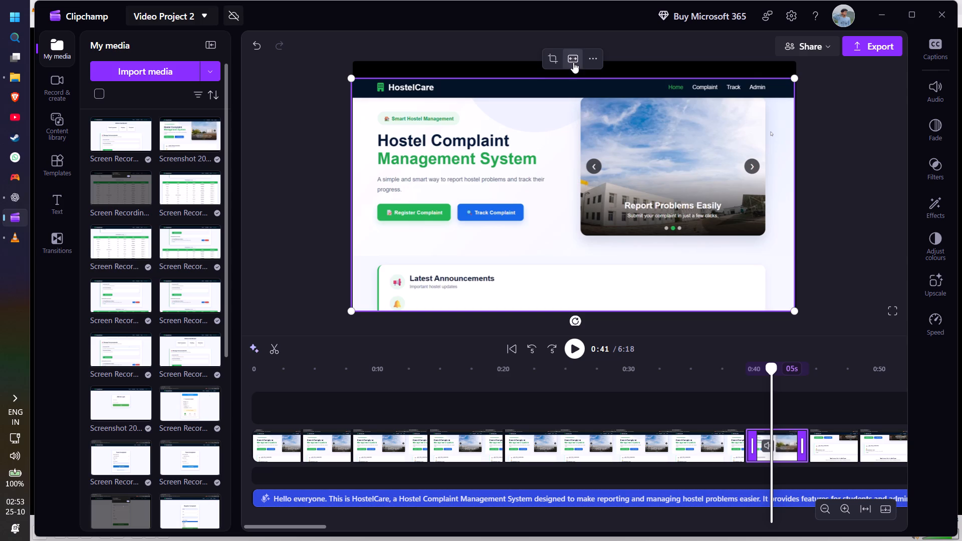
pyautogui.click(573, 62)
pyautogui.click(573, 52)
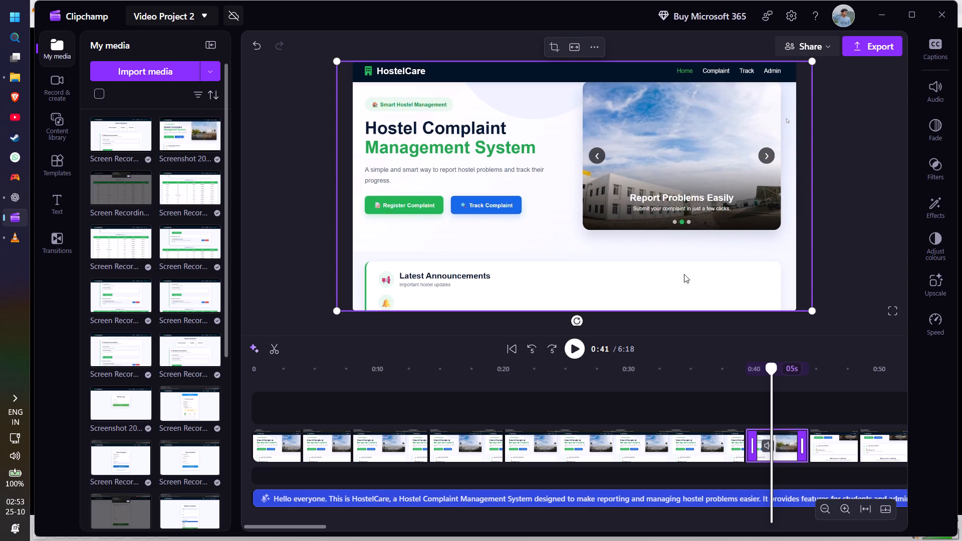
# Bring the playhead to 0:46 and set the seventh clip's picture, the 4-second one, to Fill.
pyautogui.moveTo(769, 366); pyautogui.dragTo(911, 382)
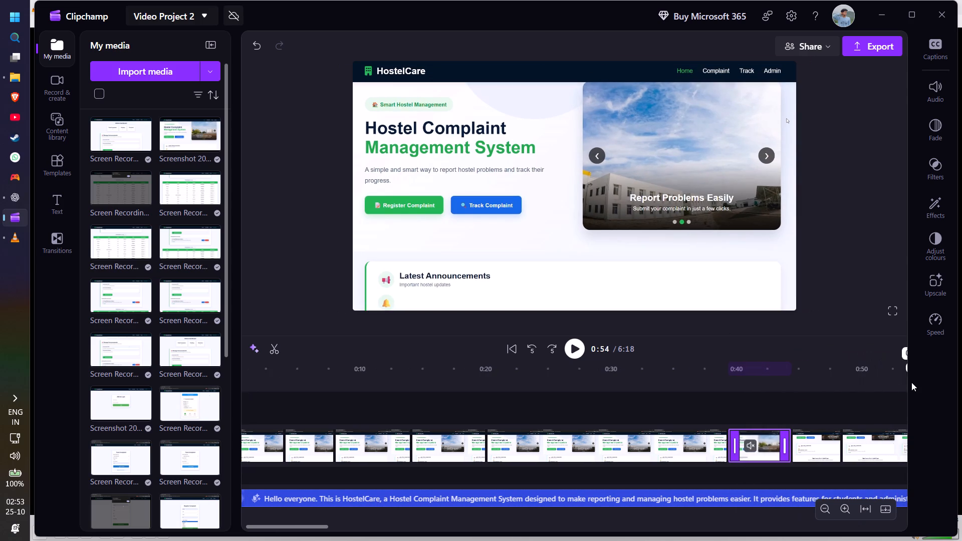
pyautogui.moveTo(911, 382); pyautogui.dragTo(810, 394)
pyautogui.click(801, 454)
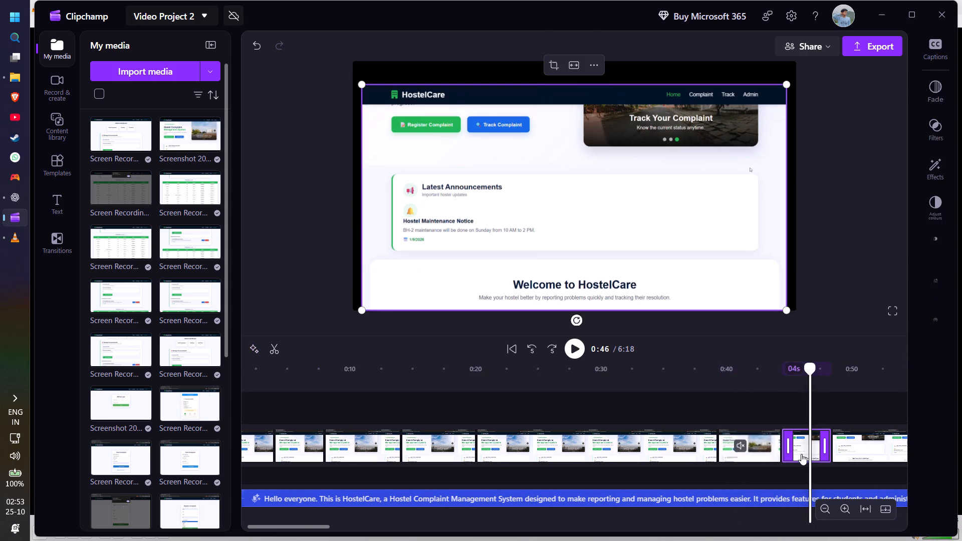
pyautogui.click(572, 66)
pyautogui.click(572, 52)
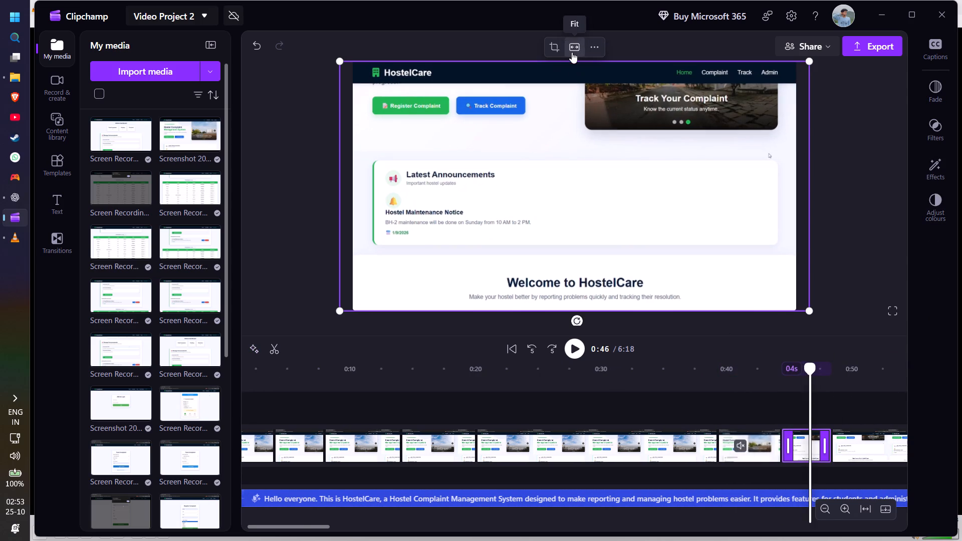
# Bring the playhead to 0:50 and set the eighth clip's picture, the 13-second one, to Fill.
pyautogui.moveTo(807, 368); pyautogui.dragTo(836, 375)
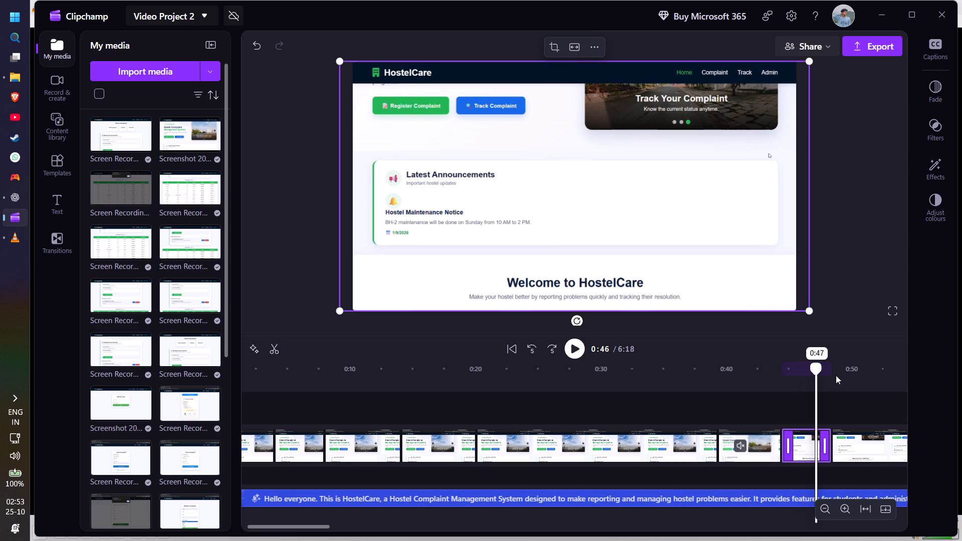
pyautogui.moveTo(836, 375); pyautogui.dragTo(854, 382)
pyautogui.click(851, 457)
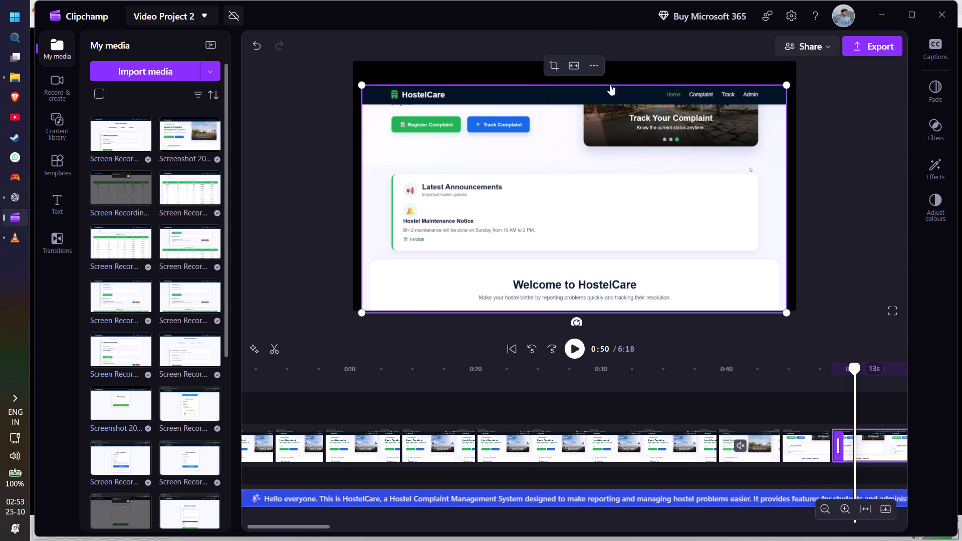
pyautogui.click(576, 61)
pyautogui.click(575, 51)
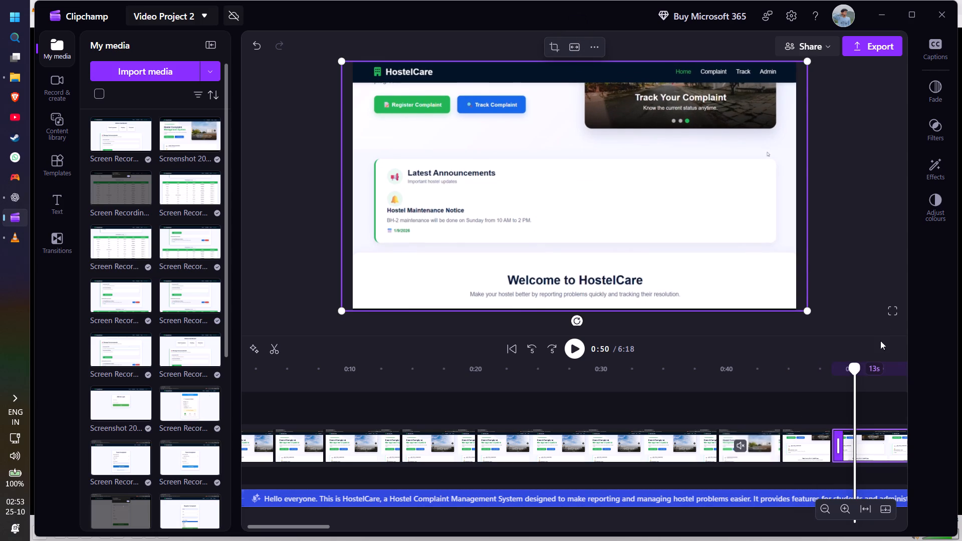
# Bring the playhead to 1:03 and set the ninth clip's picture, the 2-second one, to Fill.
pyautogui.moveTo(850, 369); pyautogui.dragTo(882, 379)
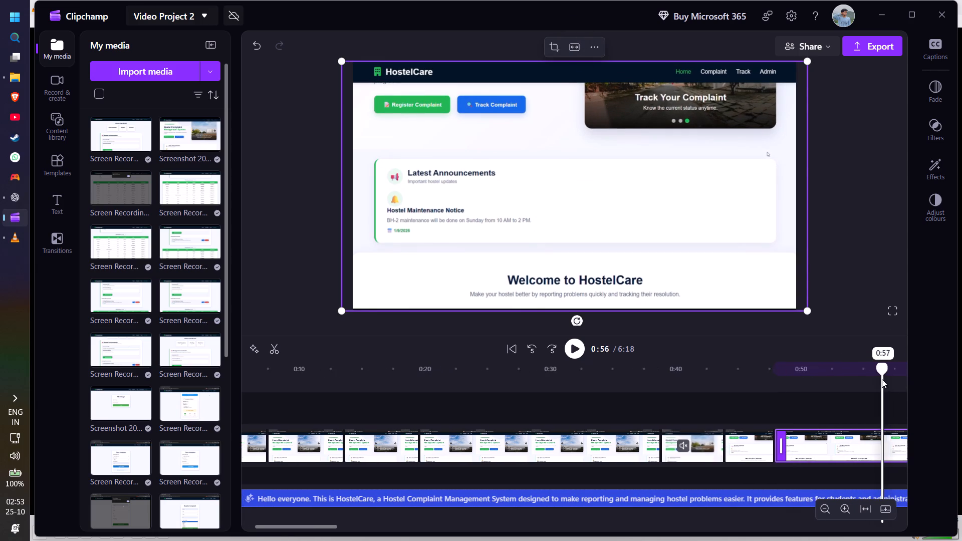
pyautogui.moveTo(882, 379); pyautogui.dragTo(932, 383)
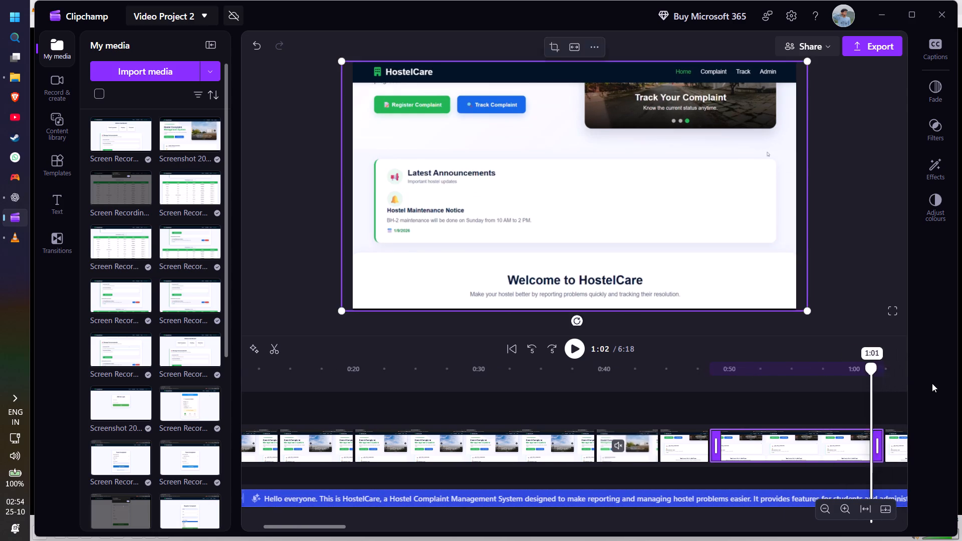
pyautogui.moveTo(932, 383); pyautogui.dragTo(904, 392)
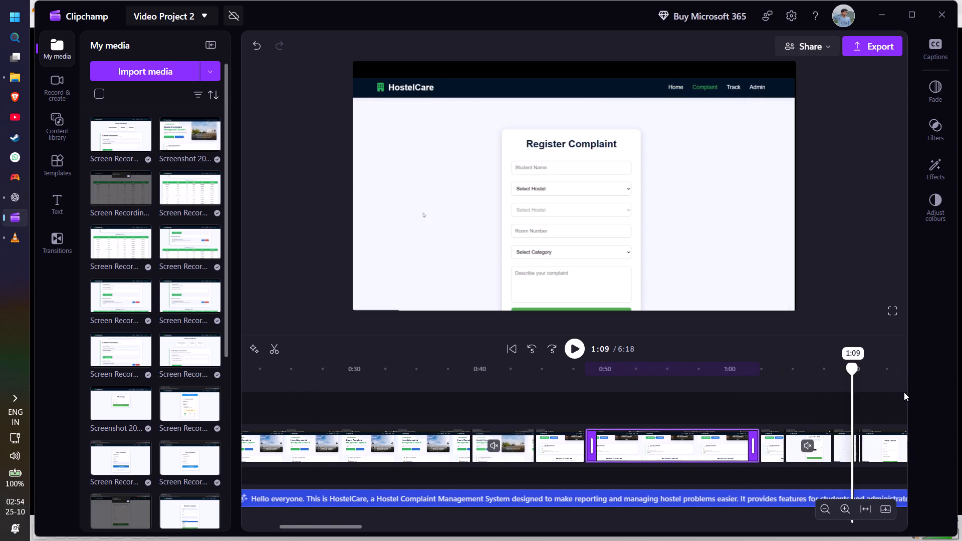
pyautogui.moveTo(904, 392); pyautogui.dragTo(777, 397)
pyautogui.click(754, 447)
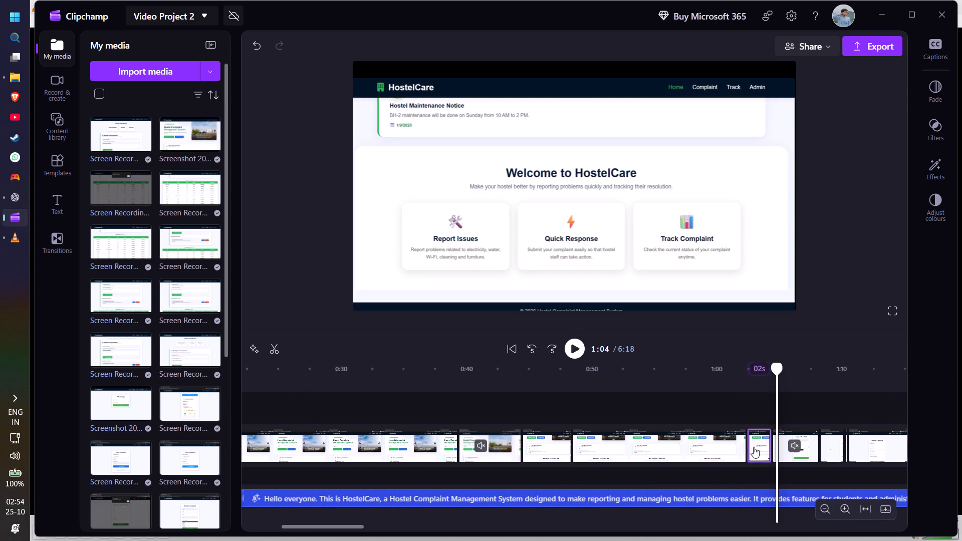
pyautogui.moveTo(775, 371); pyautogui.dragTo(760, 371)
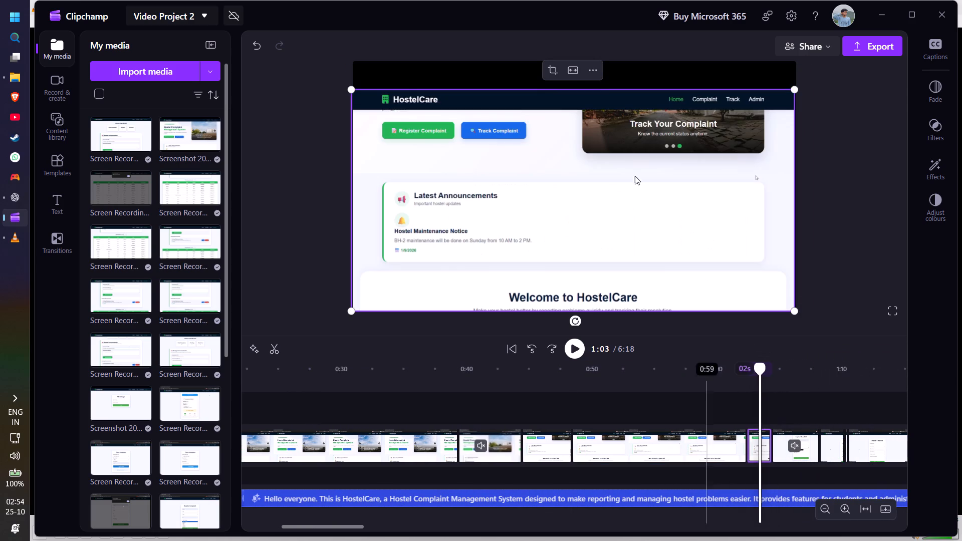
pyautogui.click(571, 66)
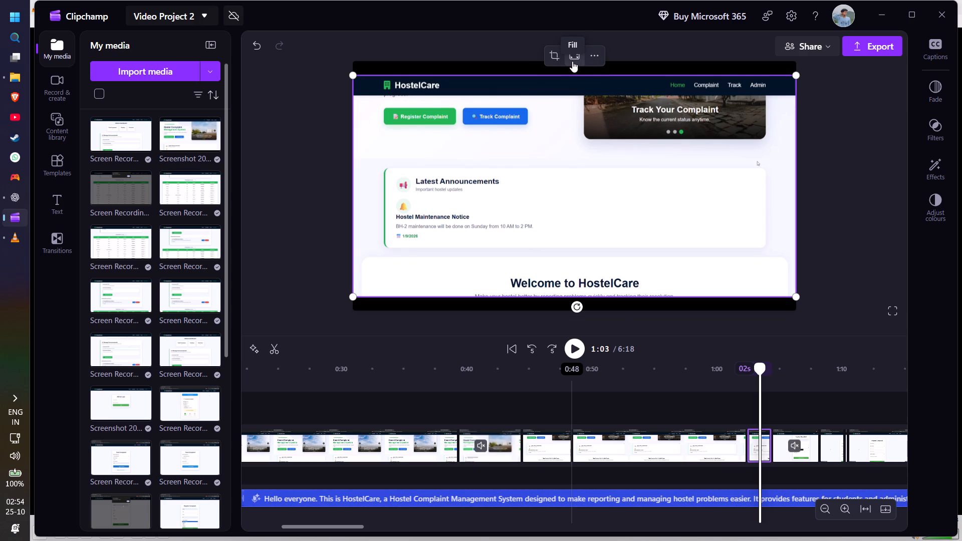
pyautogui.click(572, 61)
# Bring the playhead to 1:05 and set the tenth clip's picture, the 3-second one, to Fill.
pyautogui.moveTo(759, 365); pyautogui.dragTo(791, 373)
pyautogui.click(791, 451)
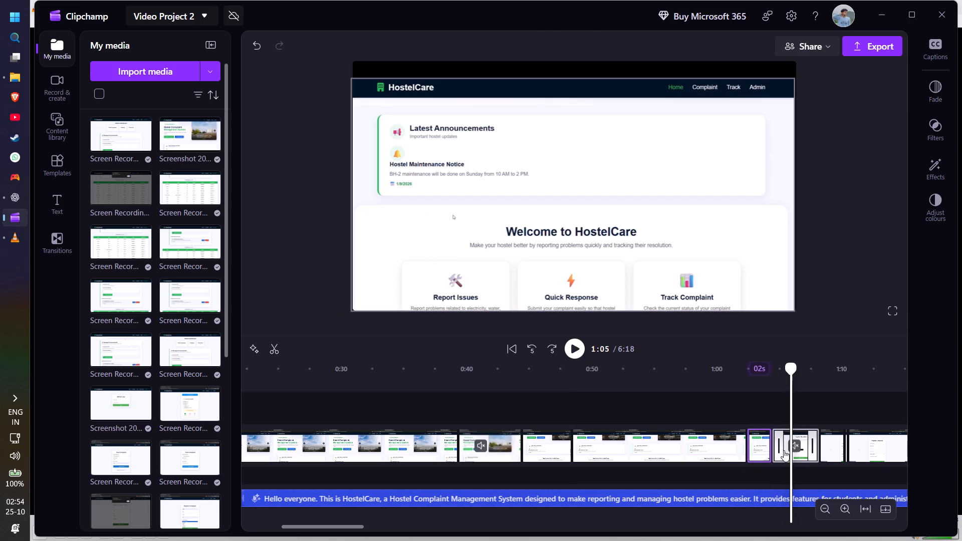
pyautogui.click(784, 450)
pyautogui.click(571, 53)
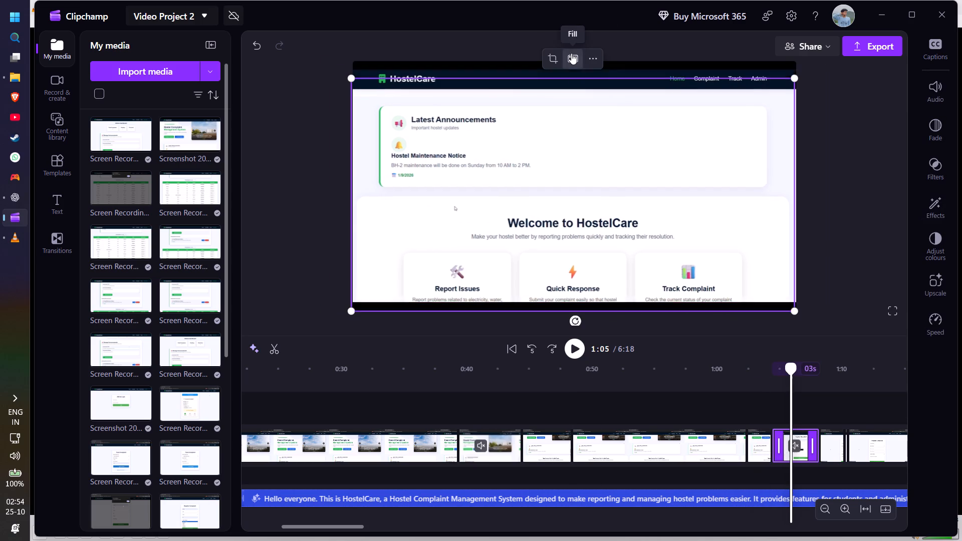
pyautogui.click(571, 53)
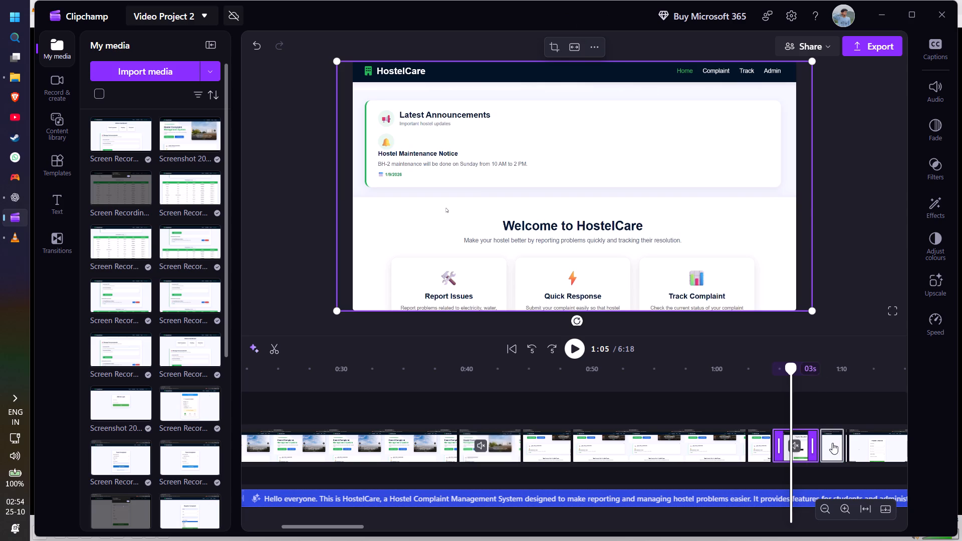
# Bring the playhead to 1:08 and set the 2-second Register Complaint clip's picture to Fill.
pyautogui.click(832, 443)
pyautogui.moveTo(791, 368); pyautogui.dragTo(825, 375)
pyautogui.click(570, 62)
pyautogui.click(570, 53)
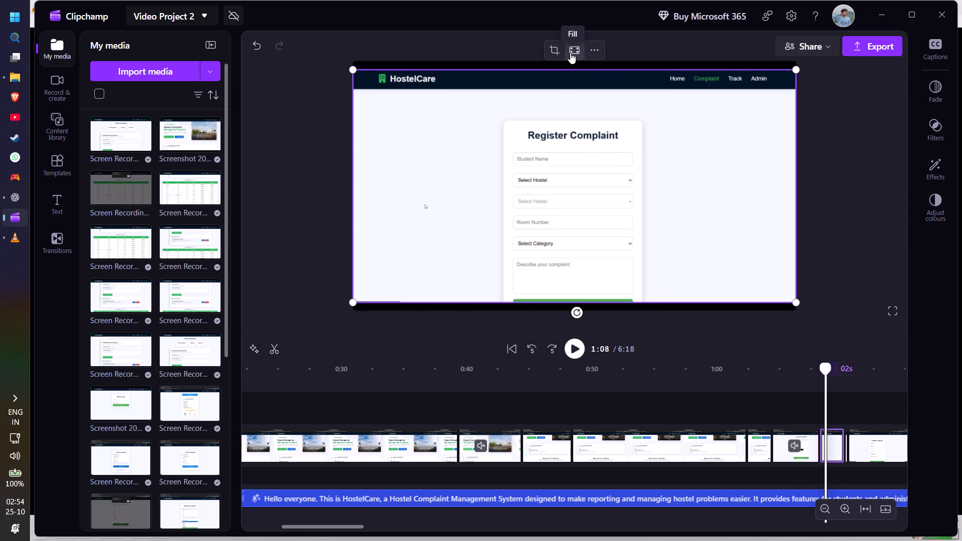
# Play on to 1:11 and set the 6-second Register Complaint clip's picture to Fill.
pyautogui.click(845, 451)
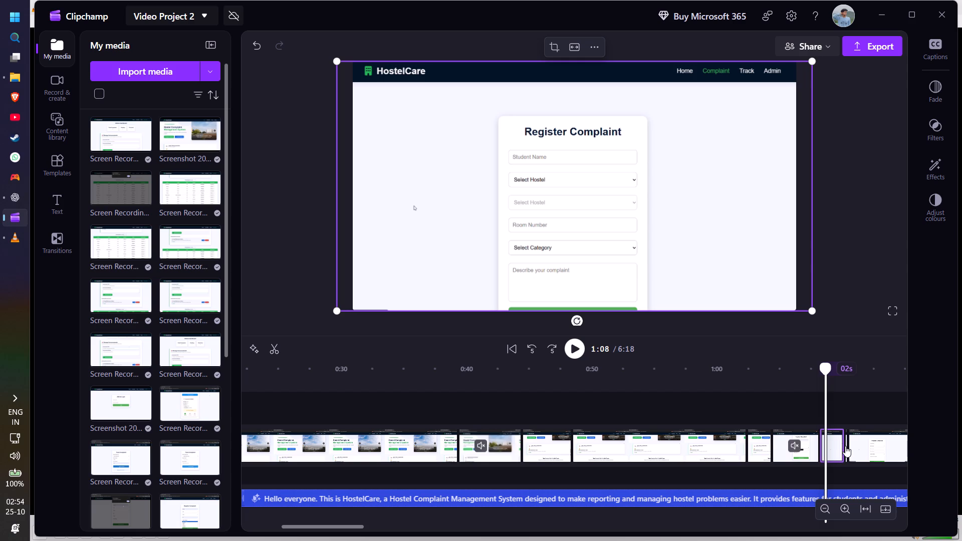
pyautogui.click(845, 446)
pyautogui.click(573, 344)
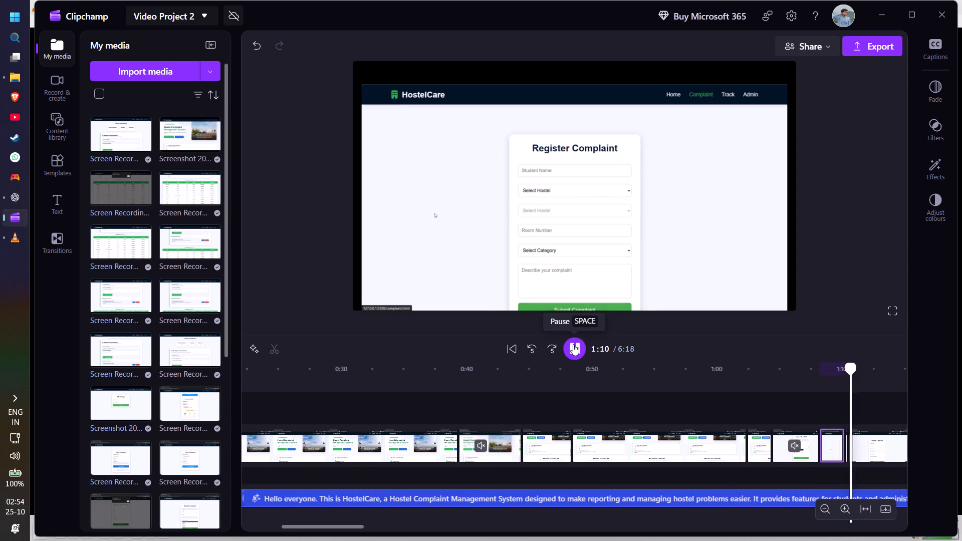
pyautogui.click(573, 344)
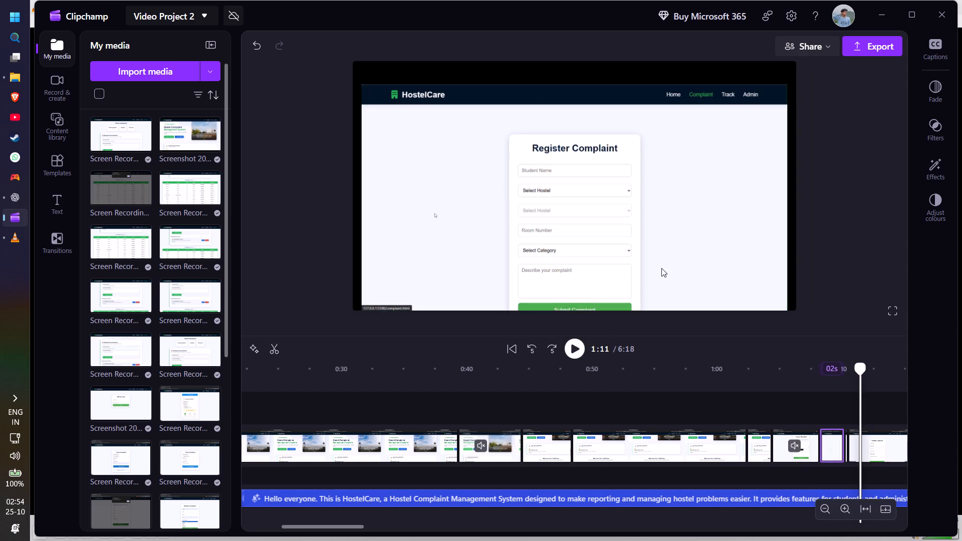
pyautogui.click(873, 451)
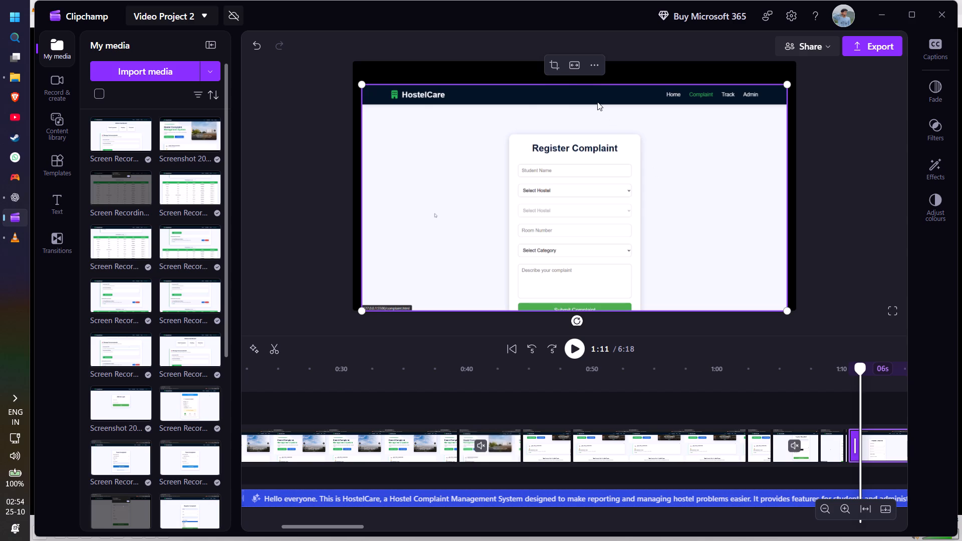
pyautogui.click(576, 68)
pyautogui.click(573, 49)
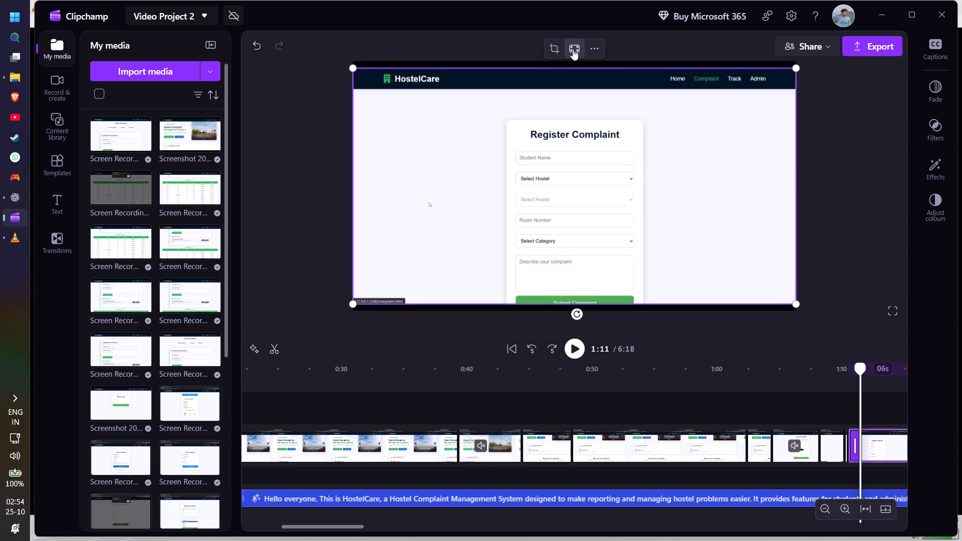
pyautogui.click(573, 49)
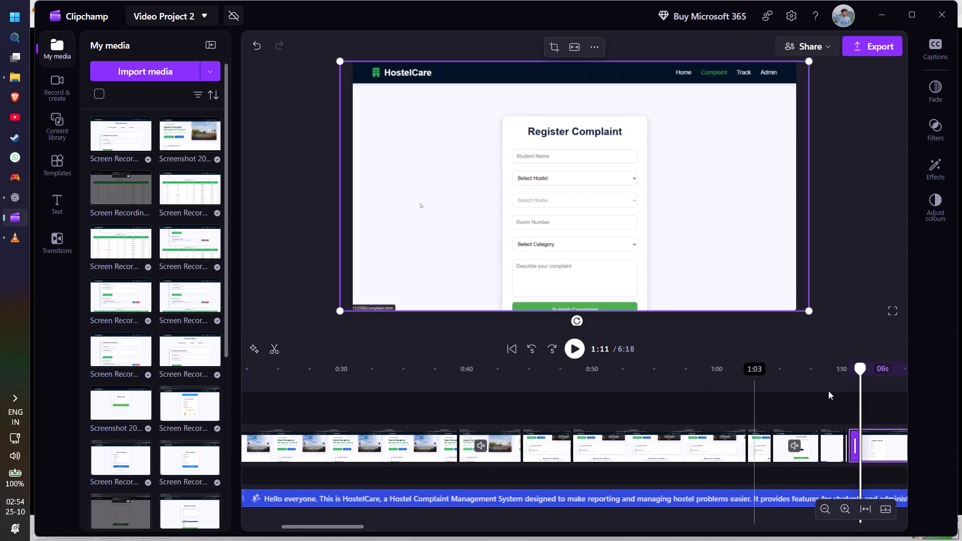
# Bring the playhead to 1:19 and set the picture of the 4-second clip following the 6-second one to Fill.
pyautogui.moveTo(858, 370); pyautogui.dragTo(954, 386)
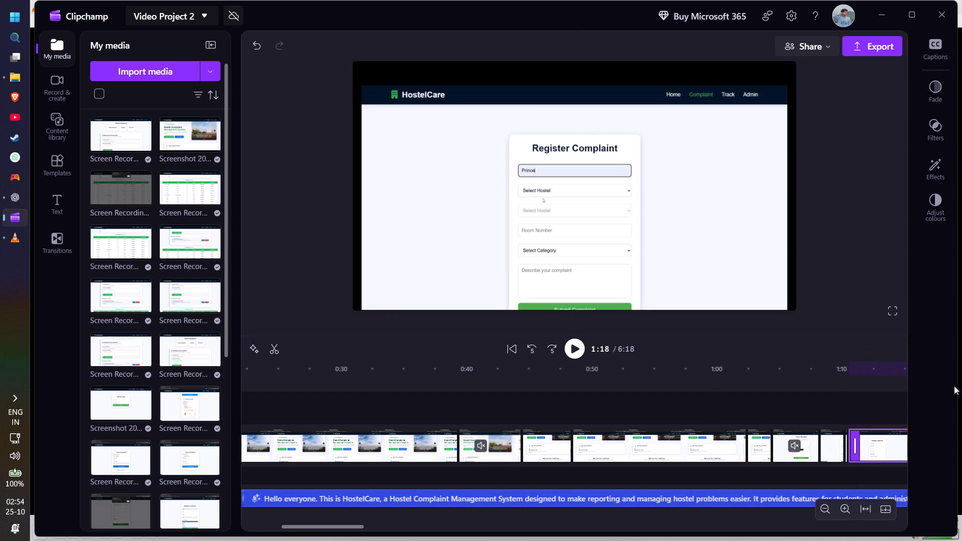
pyautogui.moveTo(954, 386); pyautogui.dragTo(906, 462)
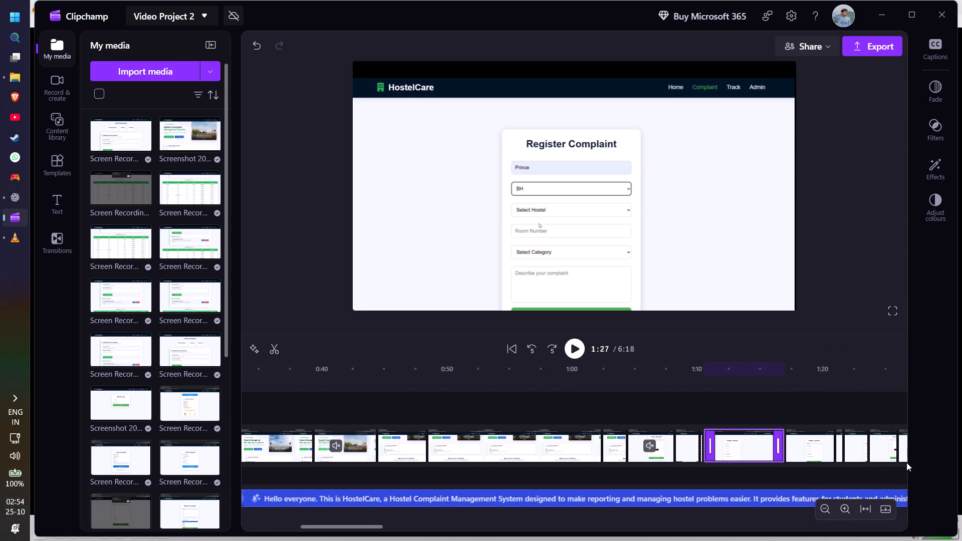
pyautogui.moveTo(906, 462); pyautogui.dragTo(893, 426)
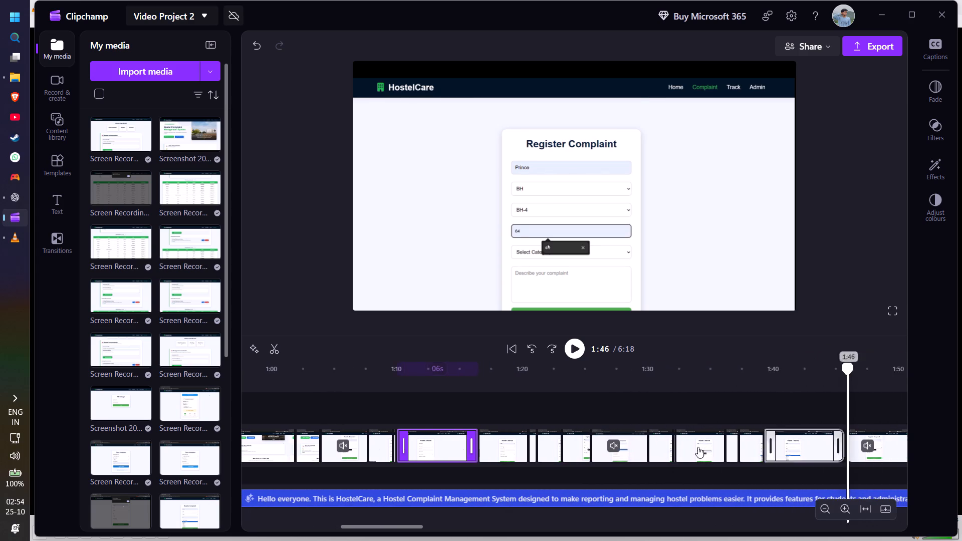
pyautogui.click(497, 451)
pyautogui.moveTo(886, 370); pyautogui.dragTo(801, 370)
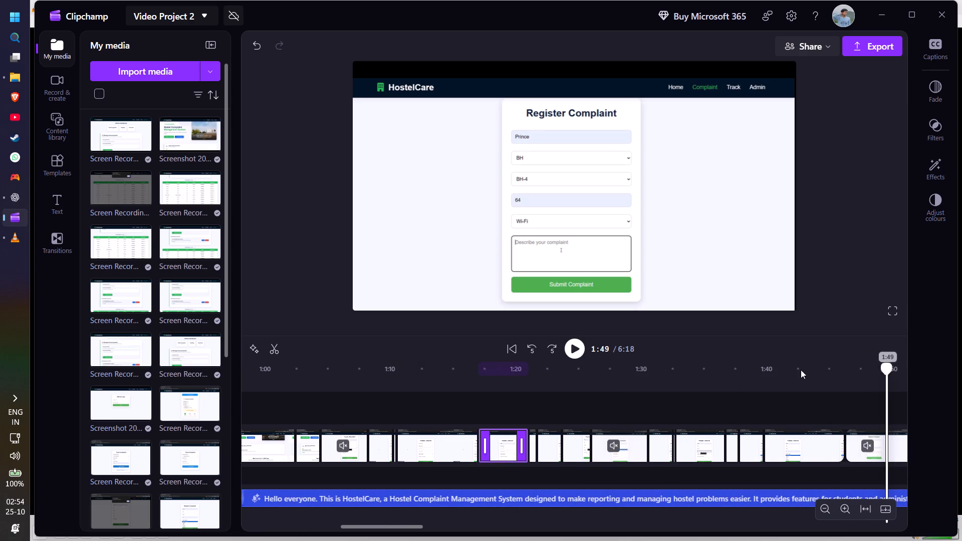
pyautogui.moveTo(801, 370); pyautogui.dragTo(508, 376)
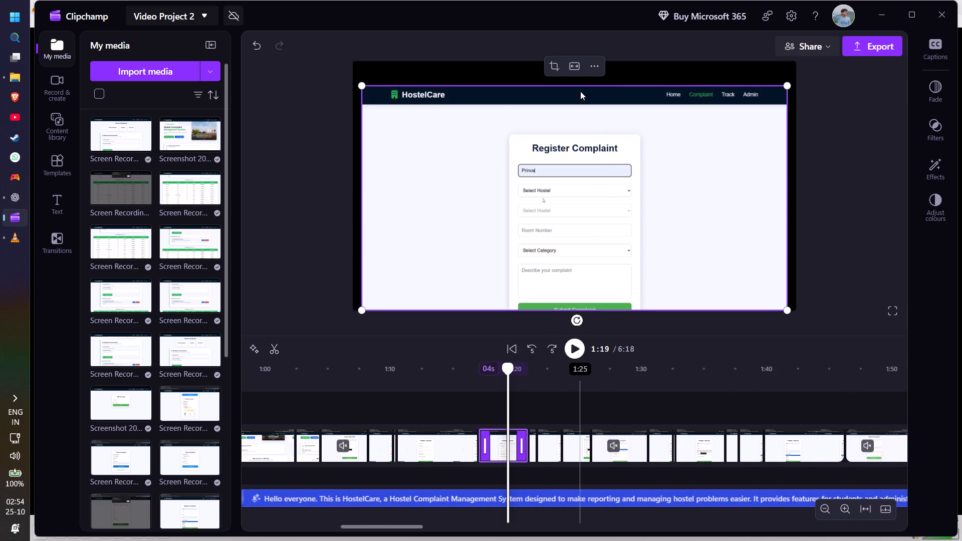
pyautogui.click(570, 70)
pyautogui.click(575, 55)
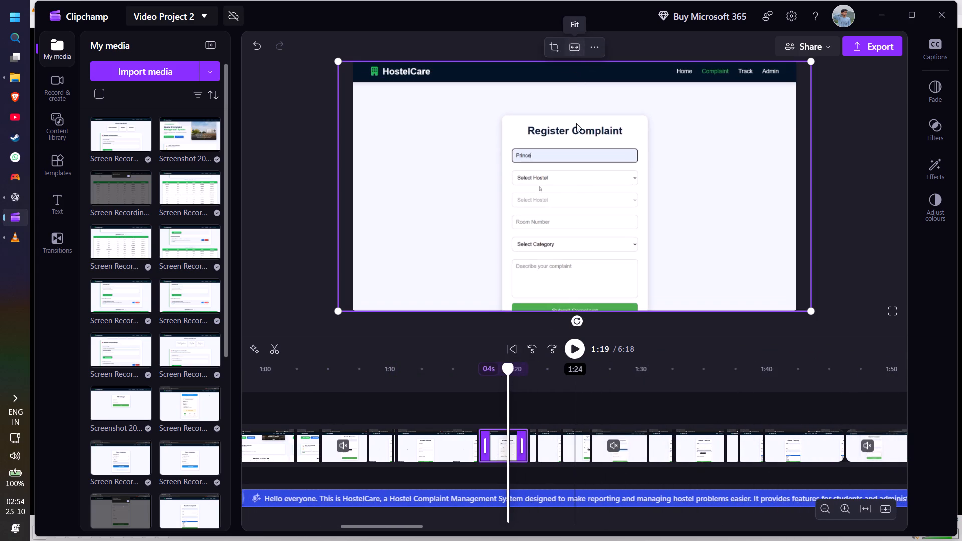
# Bring the playhead to 1:21 and set the very short clip's picture there to Fill.
pyautogui.click(531, 440)
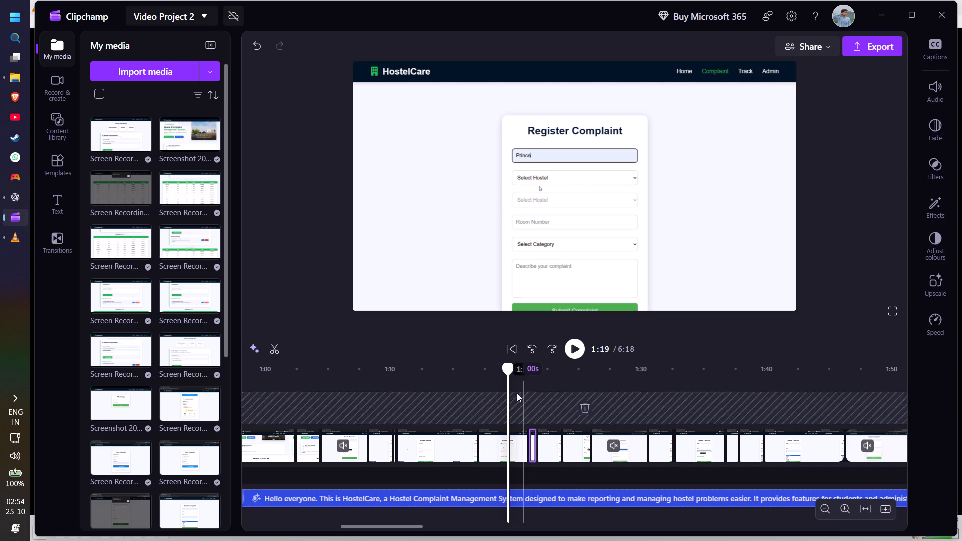
pyautogui.moveTo(509, 372); pyautogui.dragTo(530, 373)
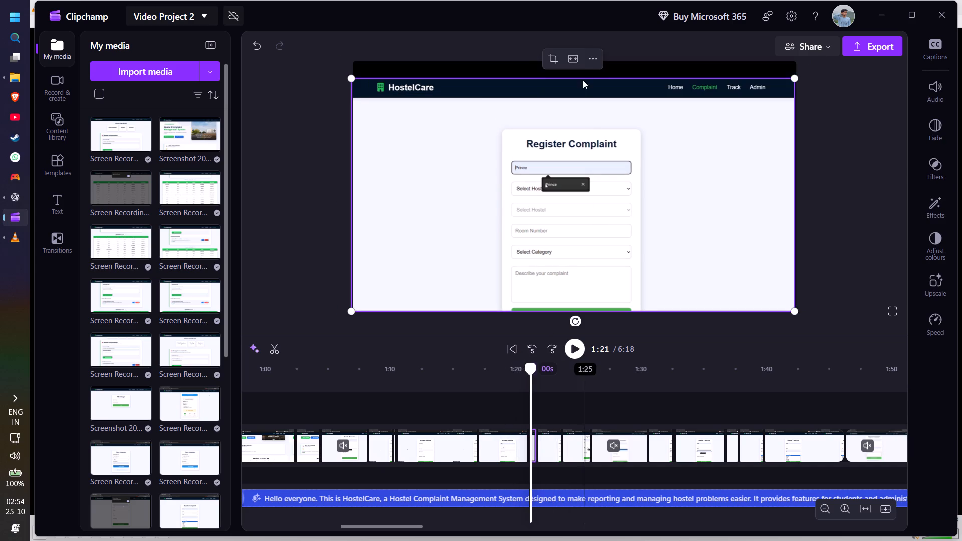
pyautogui.click(575, 59)
pyautogui.click(575, 48)
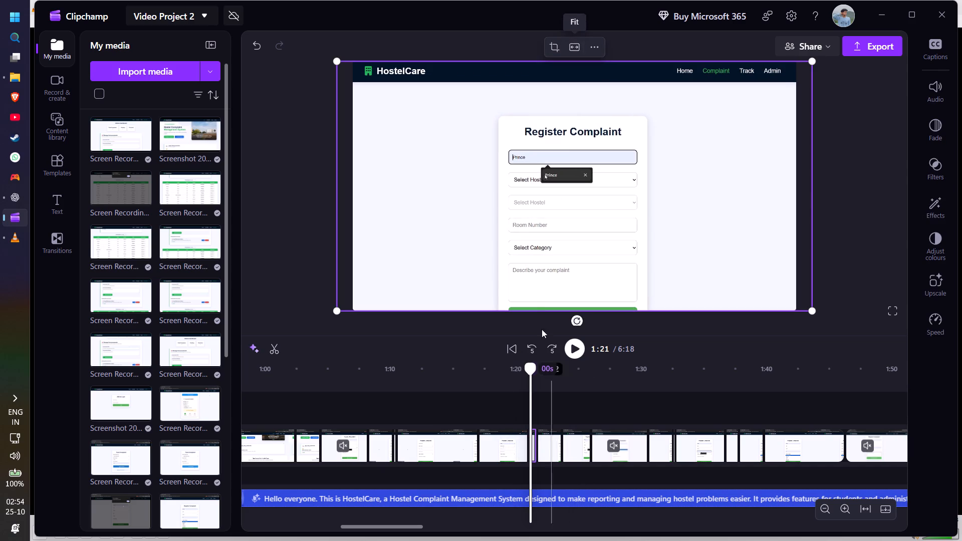
# Bring the playhead to 1:22 and set the picture of the 2-second Register Complaint clip there to Fill.
pyautogui.moveTo(530, 368); pyautogui.dragTo(551, 368)
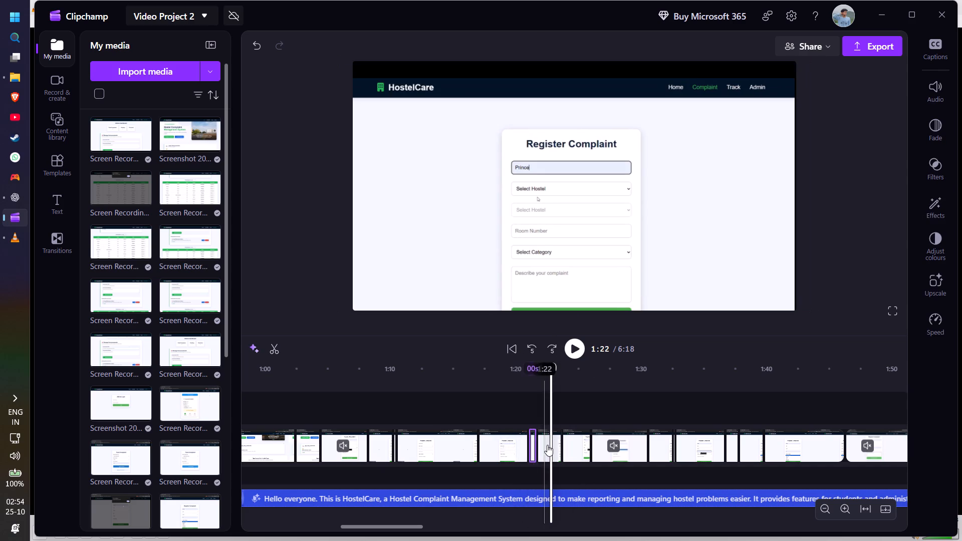
pyautogui.click(548, 446)
pyautogui.click(570, 58)
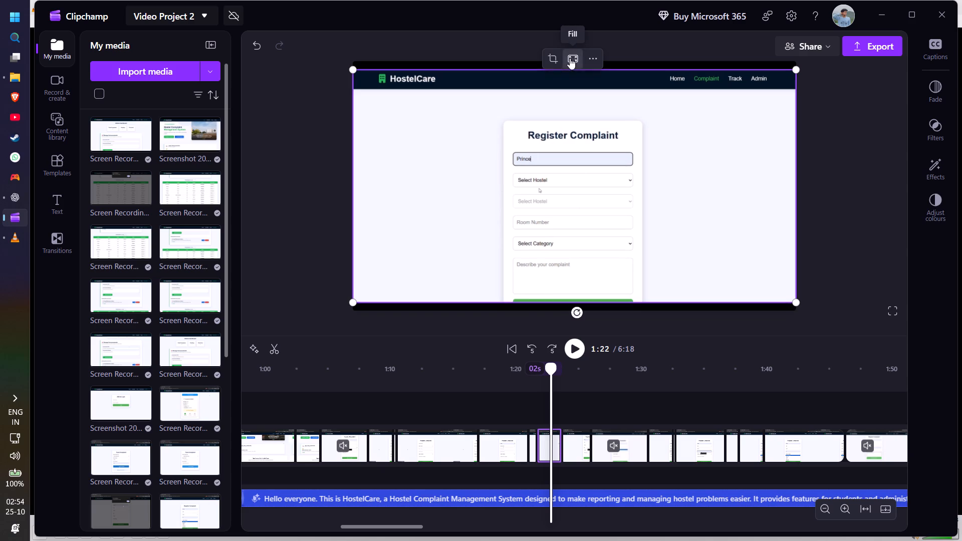
pyautogui.click(574, 52)
# Bring the playhead to 1:24 and set the picture of the 2-second clip showing the hostel type choices to Fill.
pyautogui.moveTo(551, 362); pyautogui.dragTo(554, 362)
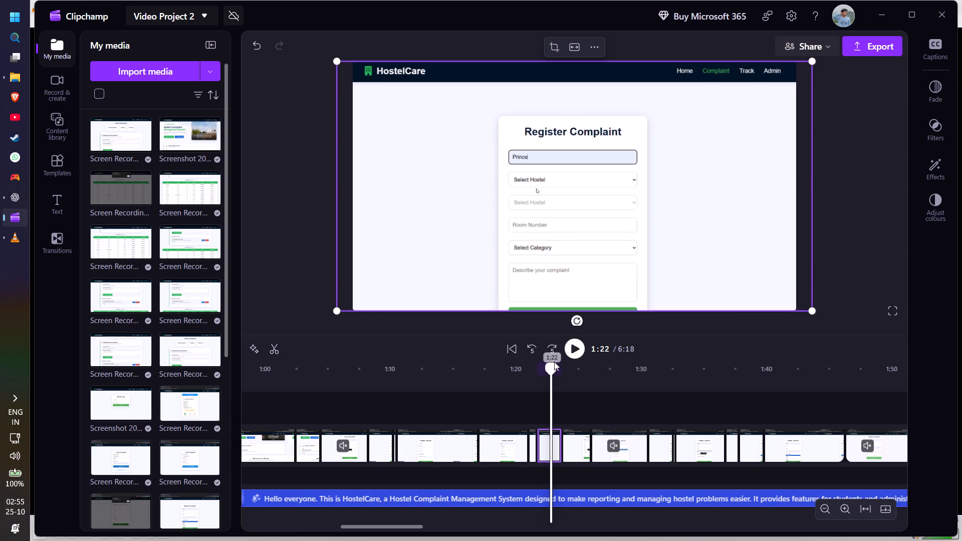
pyautogui.moveTo(554, 362); pyautogui.dragTo(577, 365)
pyautogui.click(572, 453)
pyautogui.click(572, 453)
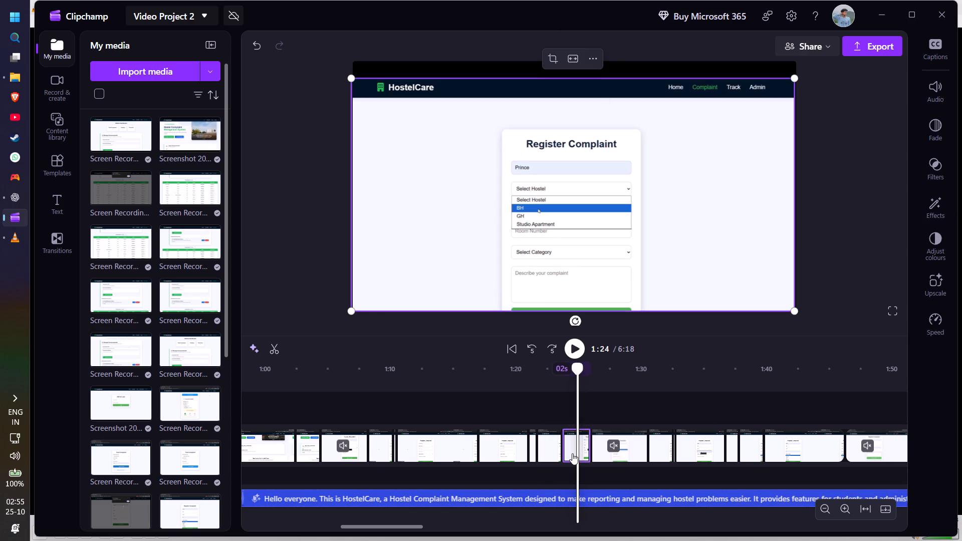
pyautogui.click(570, 56)
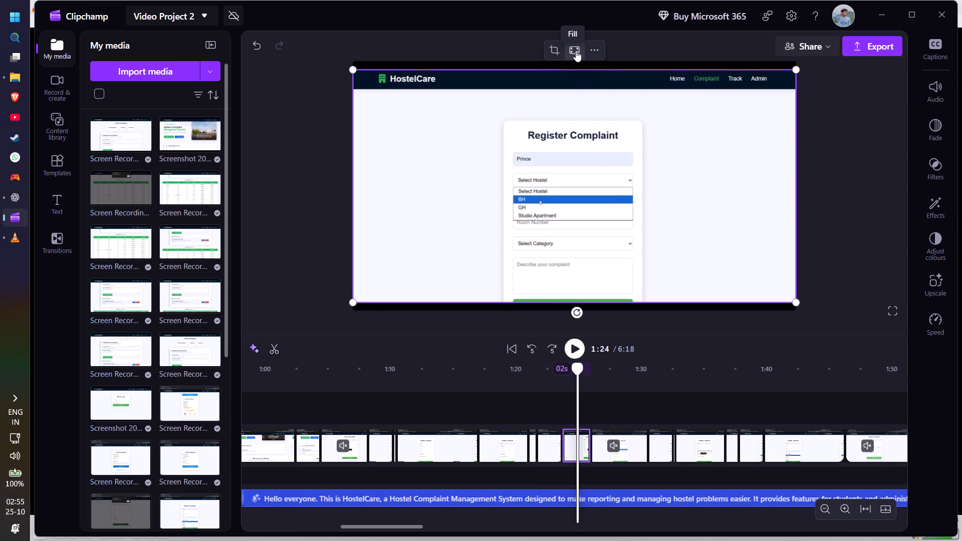
pyautogui.click(576, 51)
# Bring the playhead to 1:29 and set the picture of the 4-second Register Complaint clip there to Fill.
pyautogui.moveTo(577, 370); pyautogui.dragTo(595, 371)
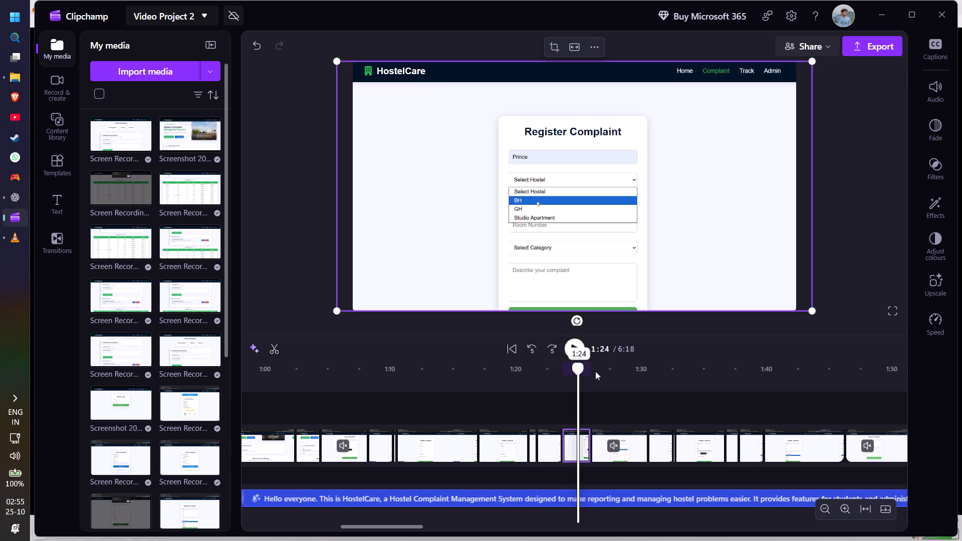
pyautogui.moveTo(595, 371); pyautogui.dragTo(628, 372)
pyautogui.click(625, 452)
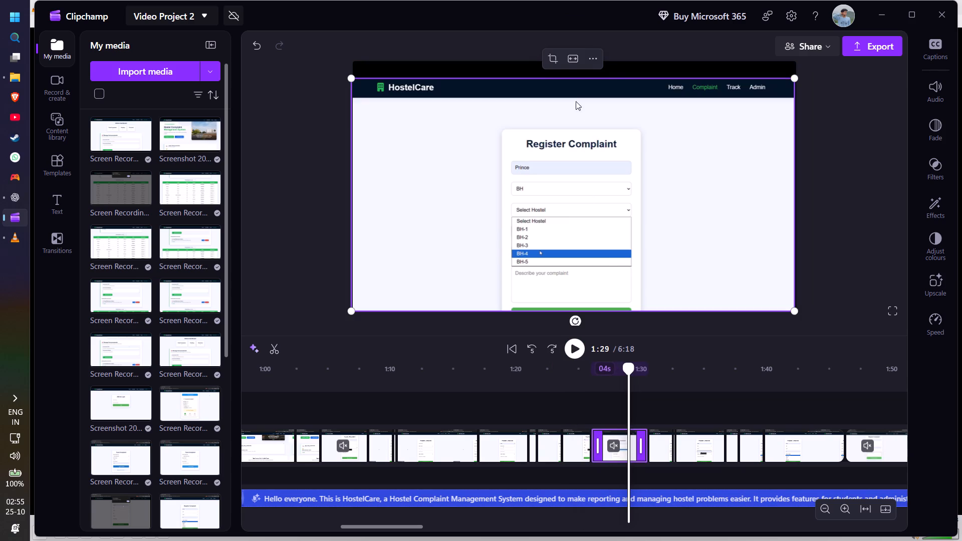
pyautogui.click(567, 62)
pyautogui.click(575, 48)
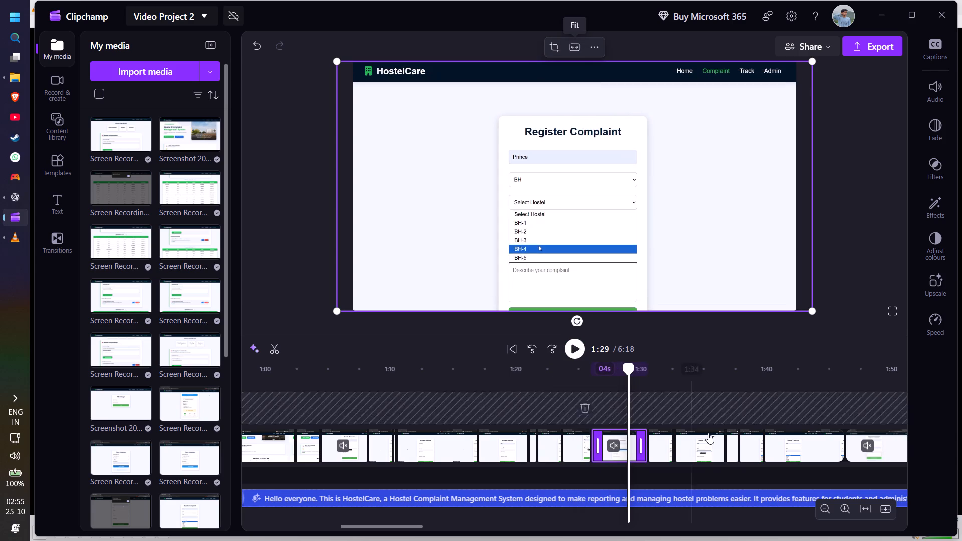
# Bring the playhead to 1:31 and set the picture of the 2-second clip showing the room number entry to Fill.
pyautogui.moveTo(624, 366); pyautogui.dragTo(654, 371)
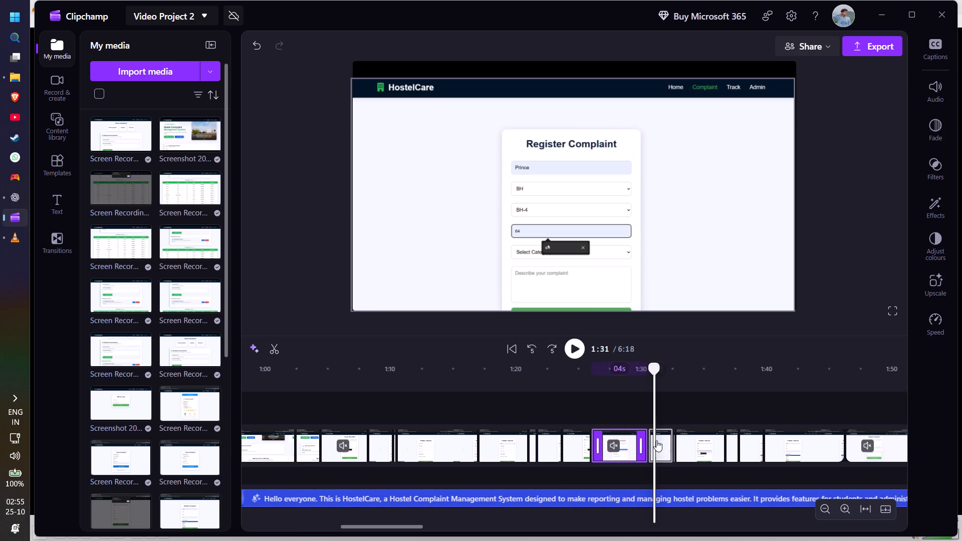
pyautogui.click(656, 449)
pyautogui.click(571, 58)
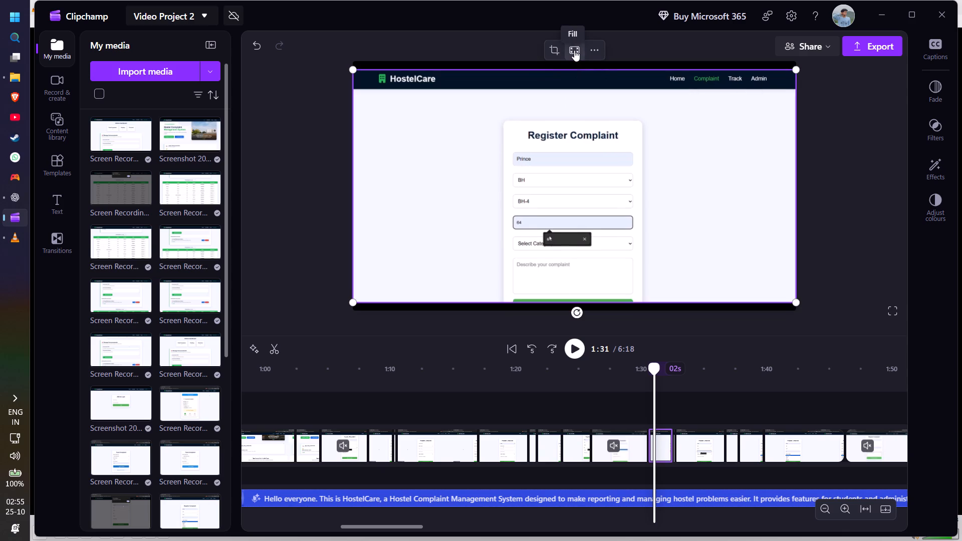
pyautogui.click(574, 50)
# Bring the playhead to 1:35 and set the picture of the 4-second Register Complaint clip there to Fill.
pyautogui.moveTo(653, 365); pyautogui.dragTo(707, 375)
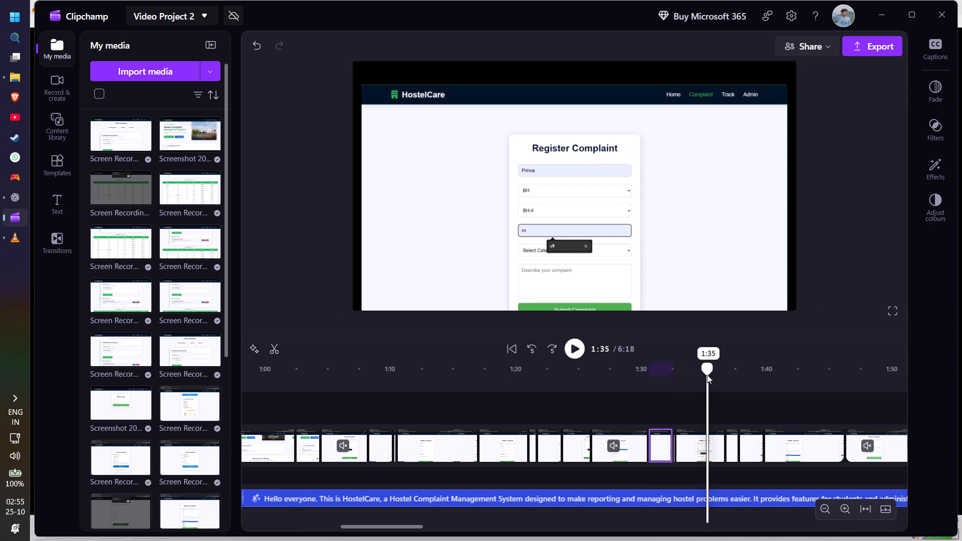
pyautogui.click(688, 450)
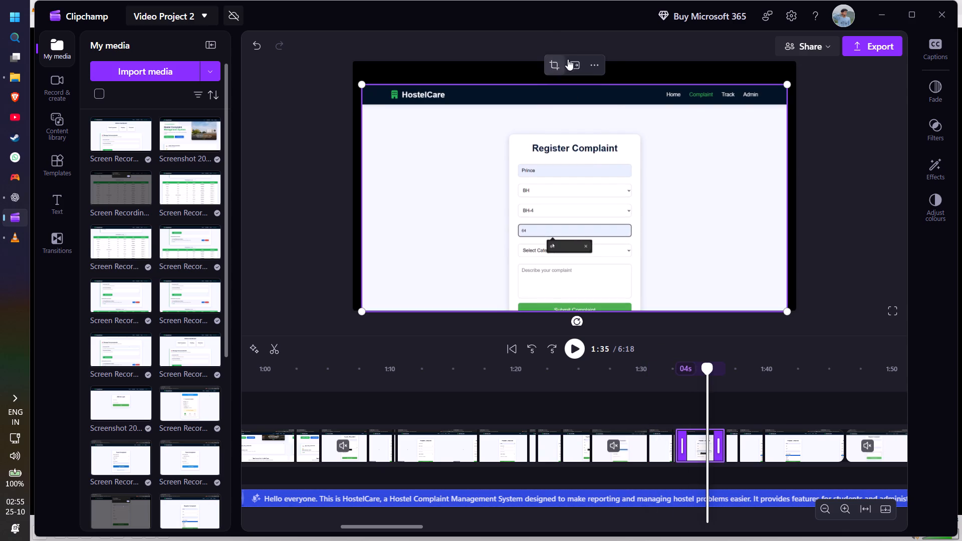
pyautogui.click(577, 67)
pyautogui.click(576, 55)
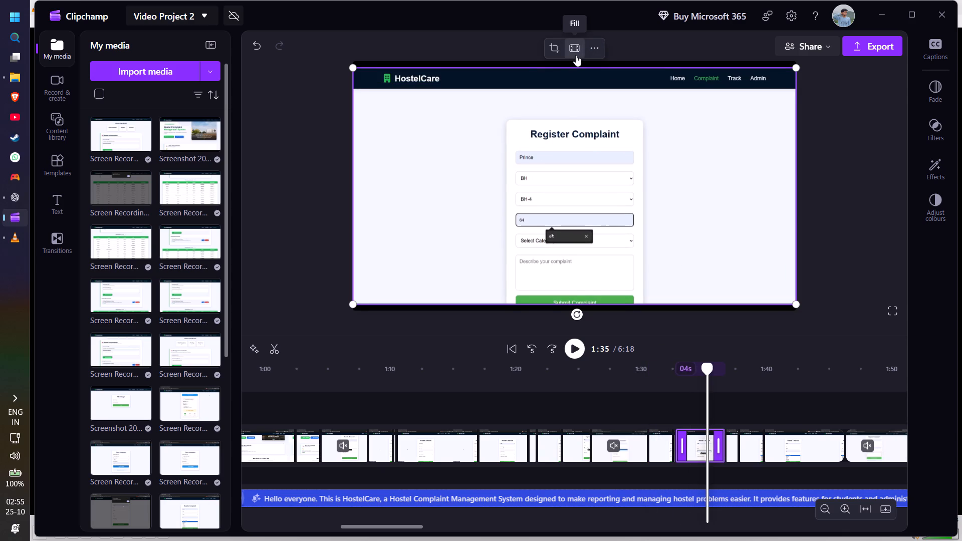
# Bring the playhead to 1:37 and set the picture of the 1-second clip showing the complaint category choices to Fill.
pyautogui.click(733, 450)
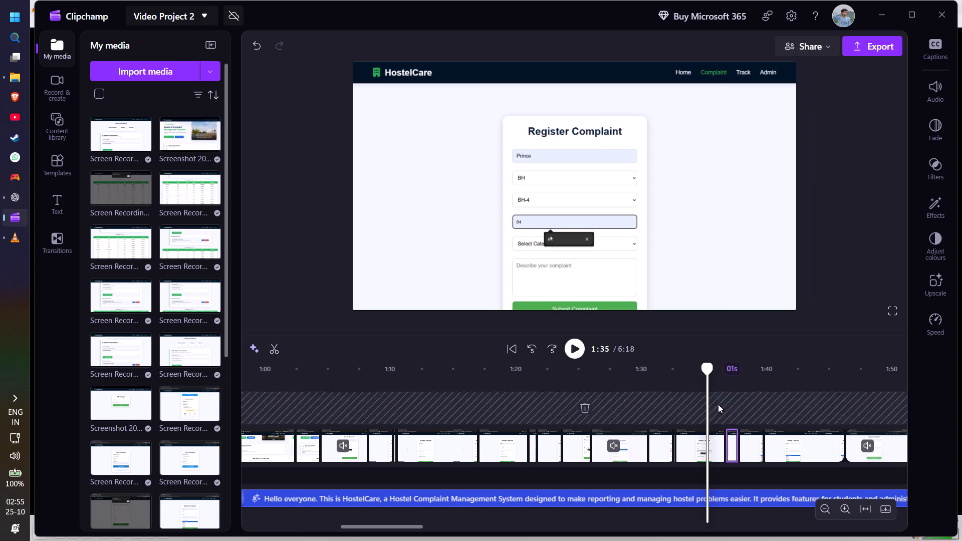
pyautogui.moveTo(709, 366); pyautogui.dragTo(735, 370)
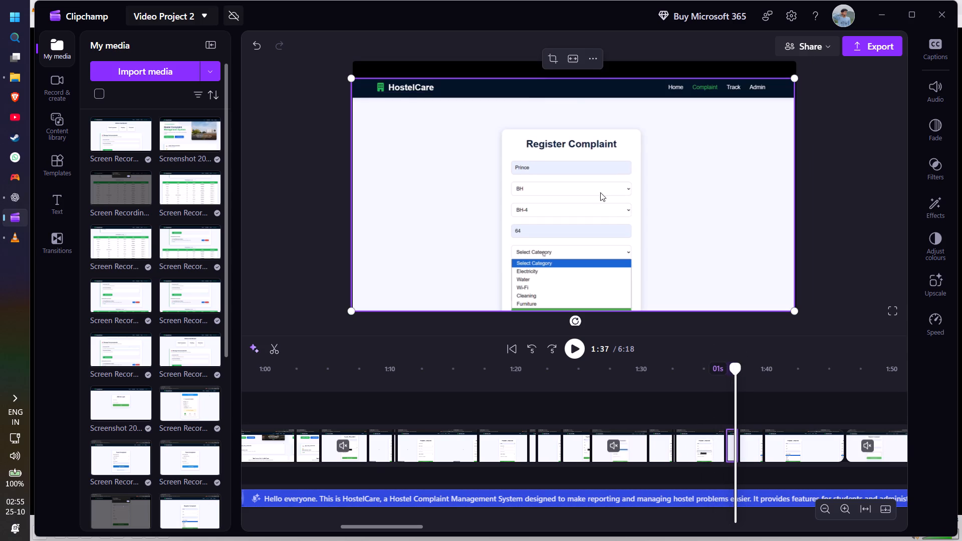
pyautogui.click(574, 66)
pyautogui.click(575, 50)
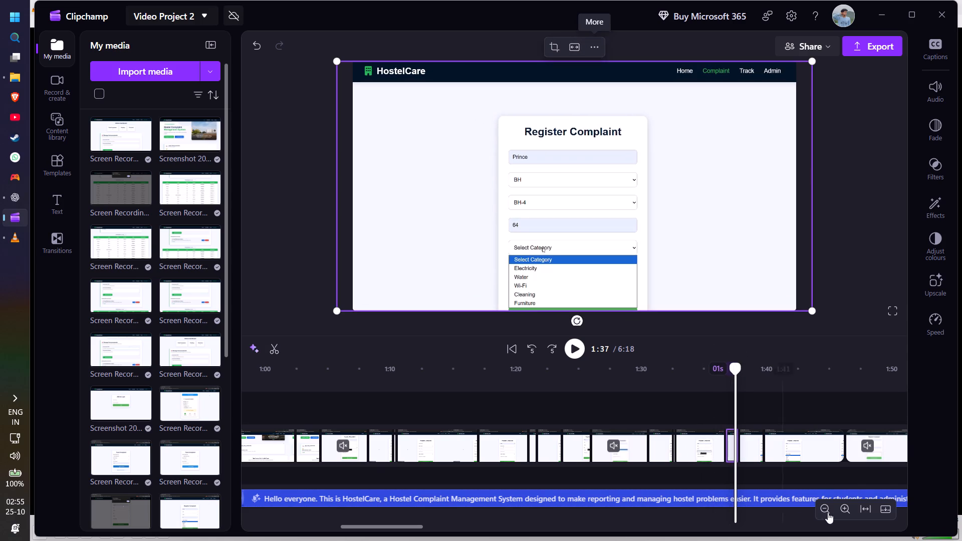
# Bring the playhead to 1:38 and set the picture of the 2-second clip showing the category choices to Fill.
pyautogui.click(758, 447)
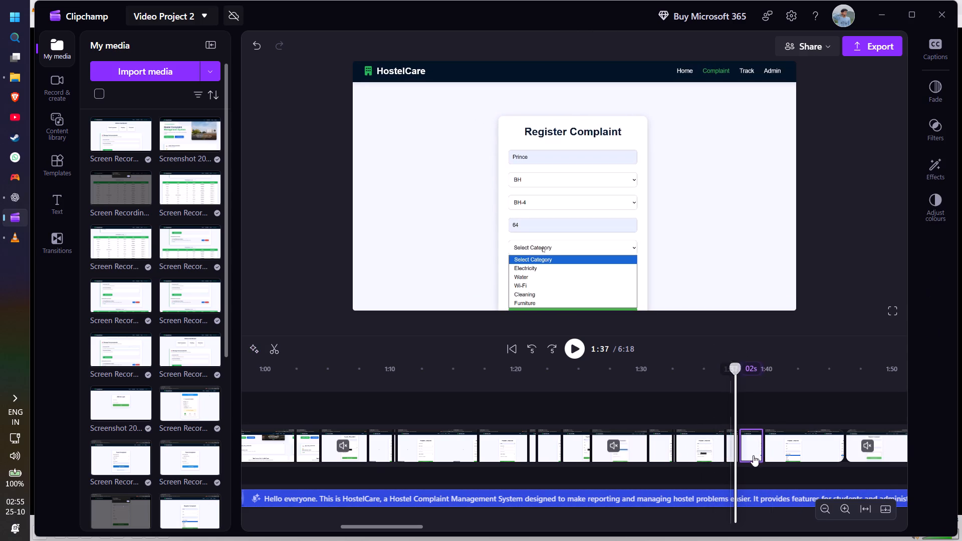
pyautogui.moveTo(736, 363); pyautogui.dragTo(749, 363)
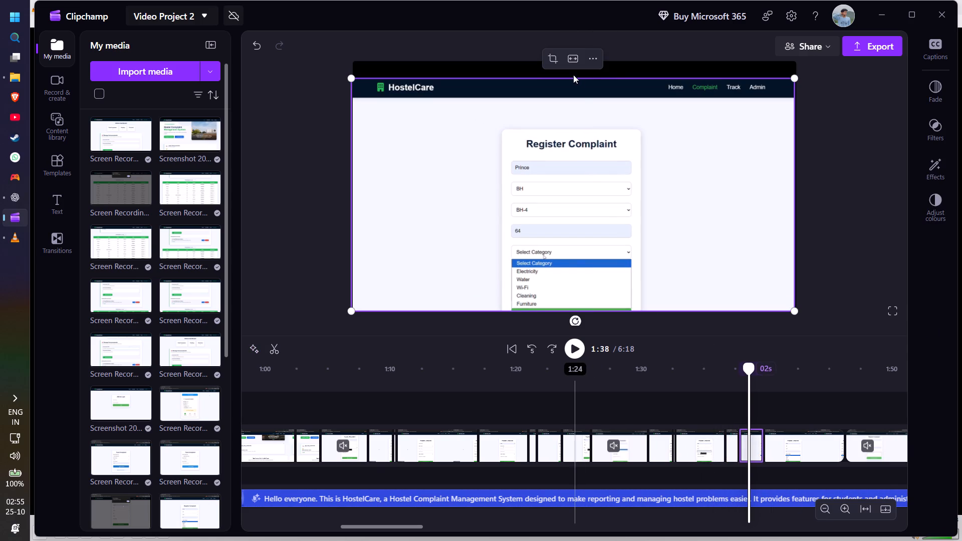
pyautogui.click(570, 61)
pyautogui.click(572, 52)
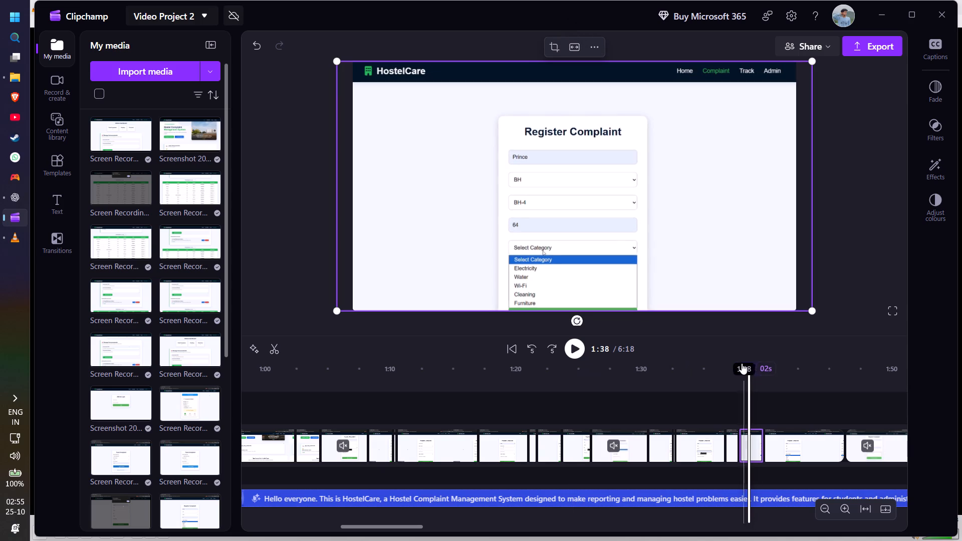
# Bring the playhead to 1:42 and set the picture of the 6-second clip showing the category choices to Fill.
pyautogui.moveTo(746, 363); pyautogui.dragTo(793, 370)
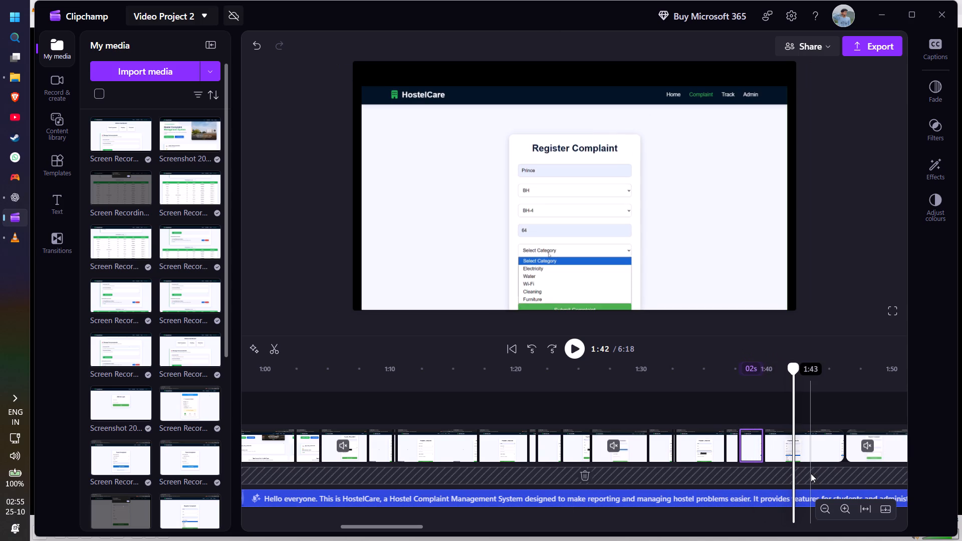
pyautogui.click(811, 447)
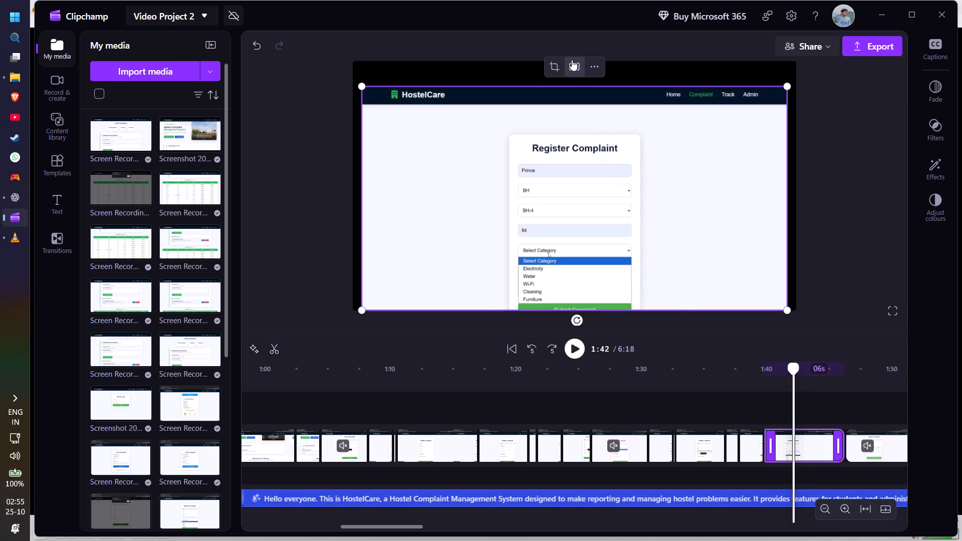
pyautogui.click(572, 60)
pyautogui.click(579, 53)
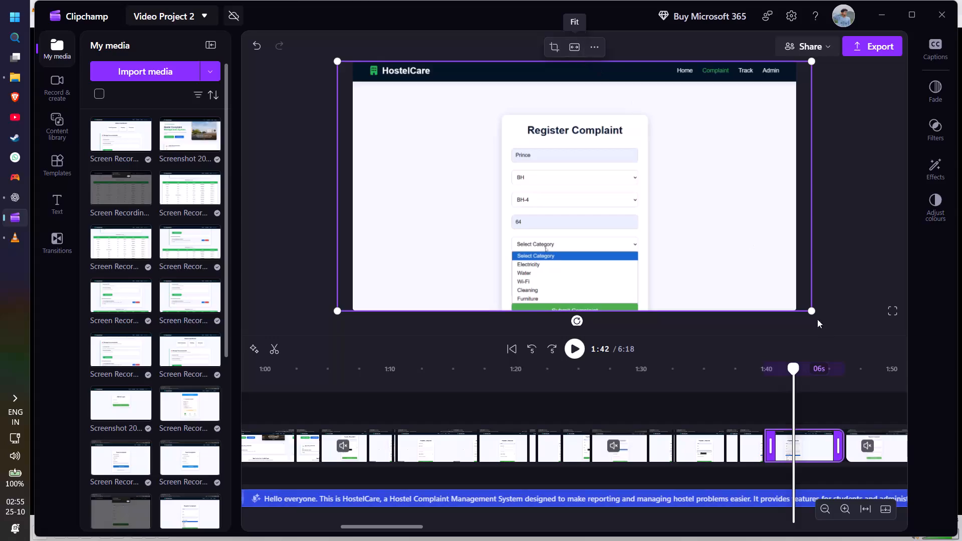
# Bring the playhead to 1:48 and set the picture of the 16-second clip showing the complaint description entry to Fill.
pyautogui.click(882, 457)
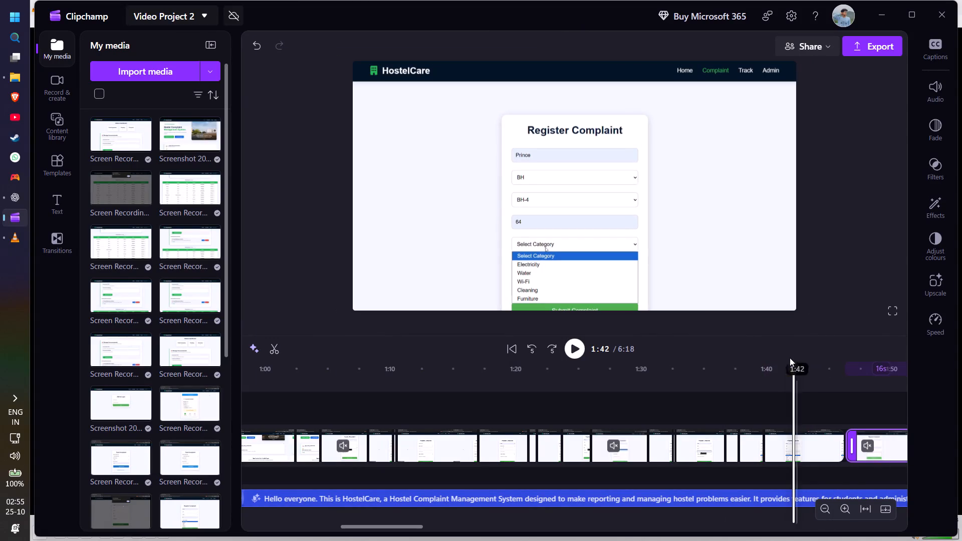
pyautogui.moveTo(791, 364); pyautogui.dragTo(868, 372)
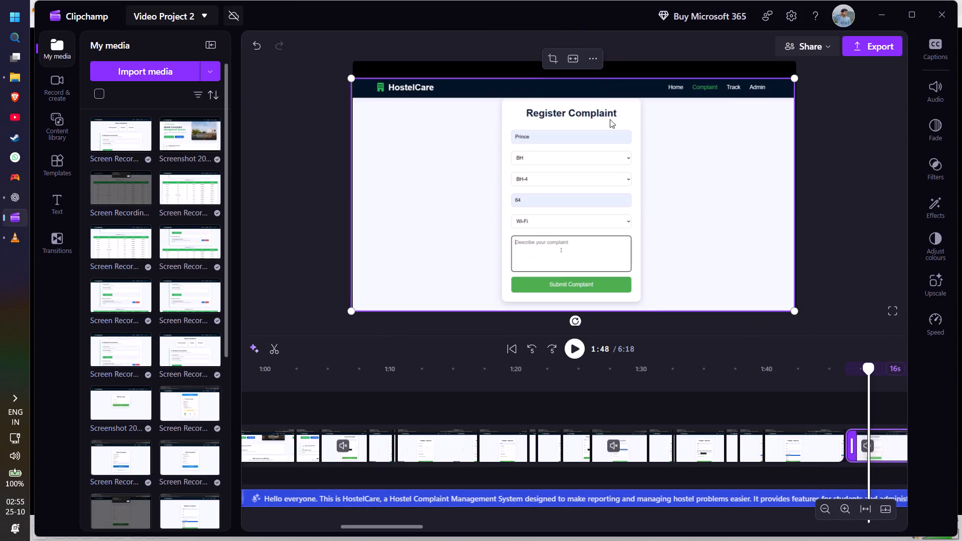
pyautogui.click(574, 59)
pyautogui.click(573, 54)
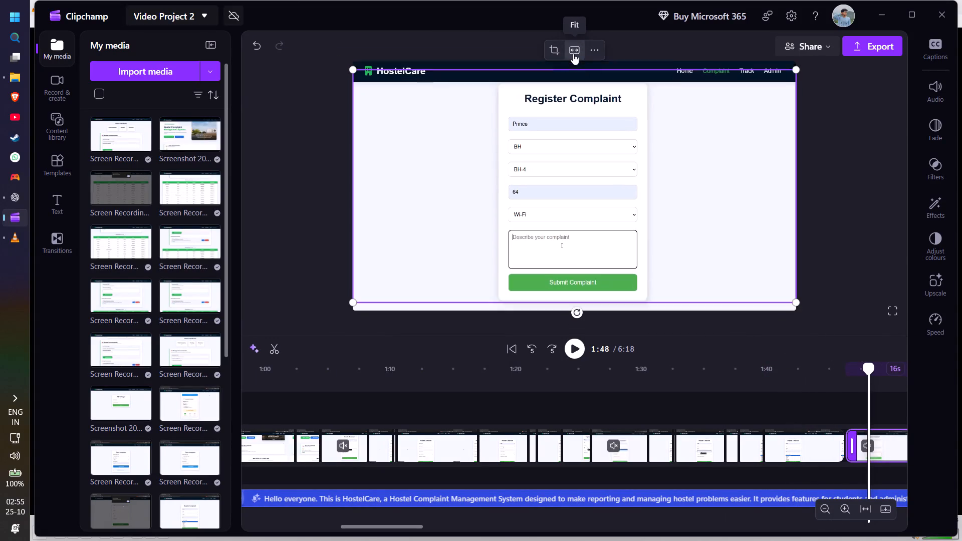
# Bring the playhead to 2:05 and set the picture of the 4-second clip showing the complaint submission message to Fill.
pyautogui.moveTo(866, 371); pyautogui.dragTo(900, 376)
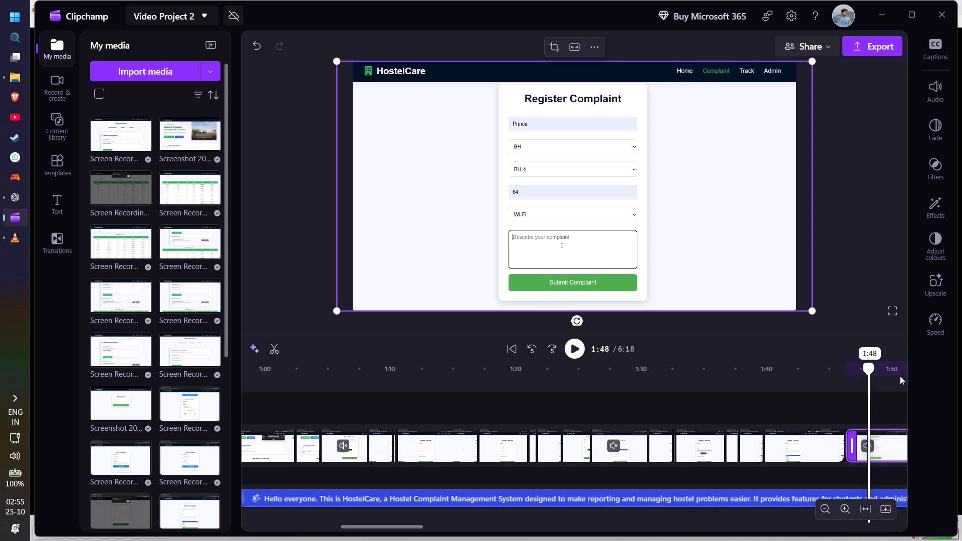
pyautogui.moveTo(900, 376); pyautogui.dragTo(899, 431)
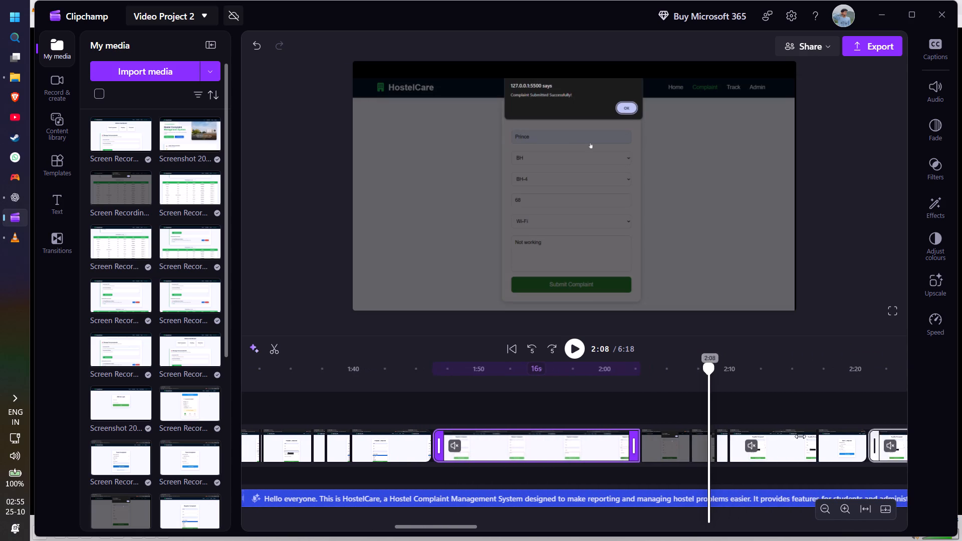
pyautogui.click(671, 446)
pyautogui.moveTo(709, 368); pyautogui.dragTo(670, 367)
pyautogui.click(572, 66)
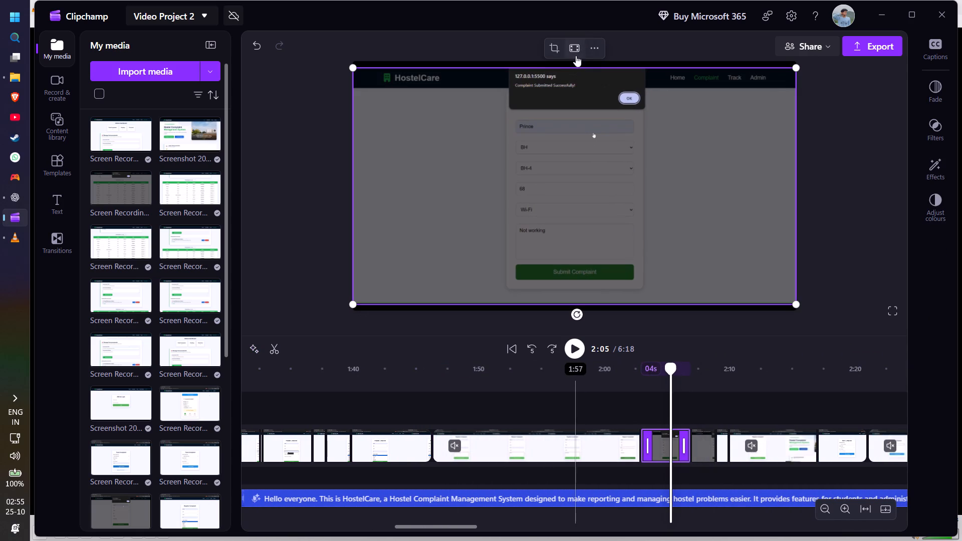
pyautogui.click(576, 51)
# Bring the playhead to 2:08 and set the picture of the 2-second clip showing the submission message to Fill.
pyautogui.click(703, 444)
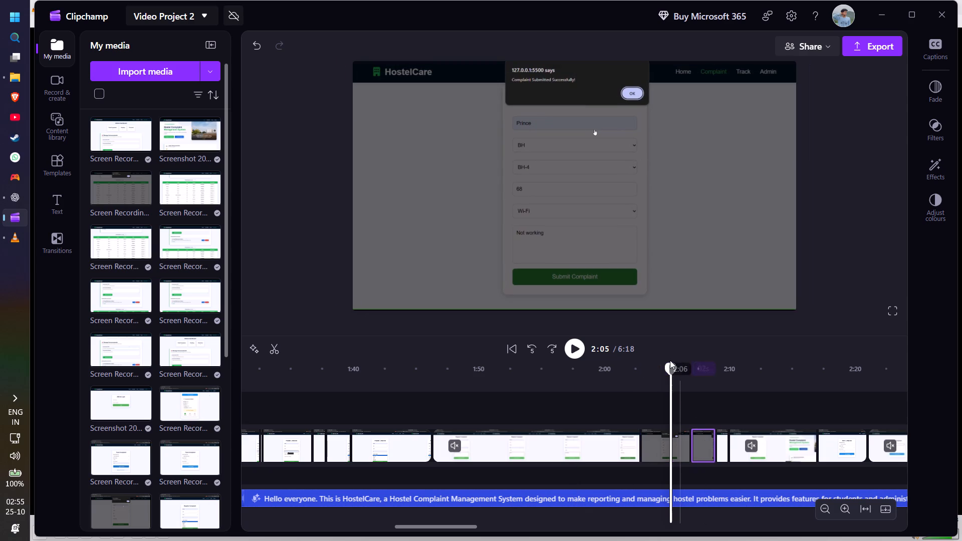
pyautogui.moveTo(670, 360); pyautogui.dragTo(695, 363)
pyautogui.moveTo(673, 363); pyautogui.dragTo(687, 365)
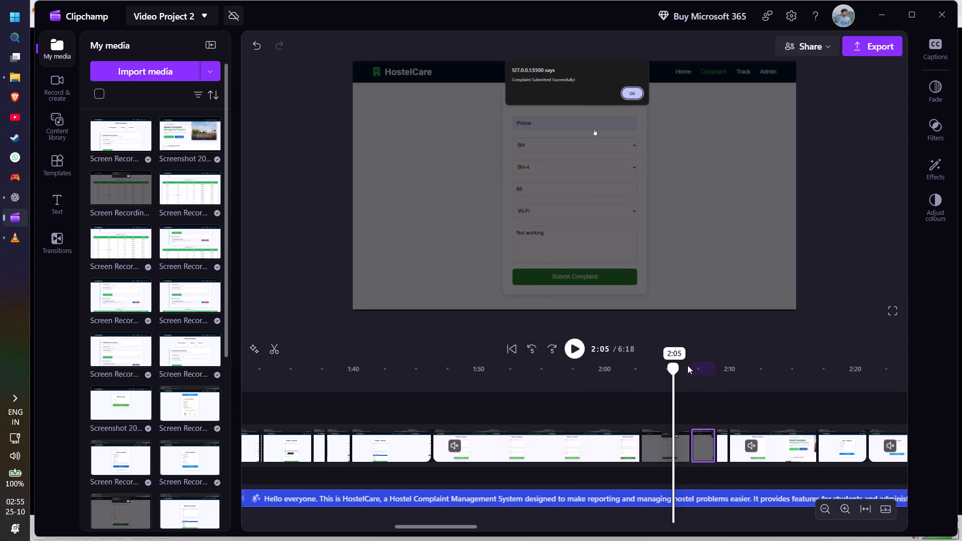
pyautogui.moveTo(687, 365); pyautogui.dragTo(705, 369)
pyautogui.click(578, 58)
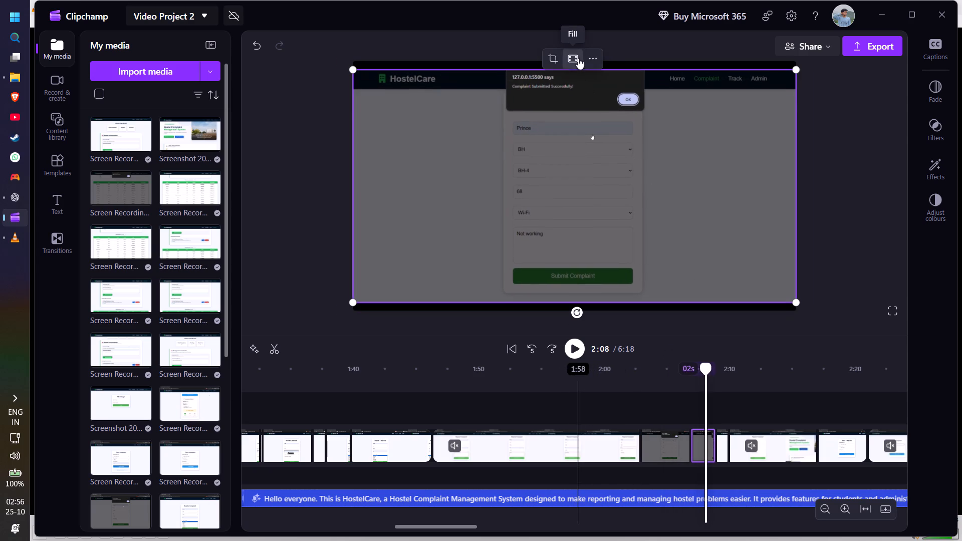
pyautogui.click(575, 43)
pyautogui.click(575, 43)
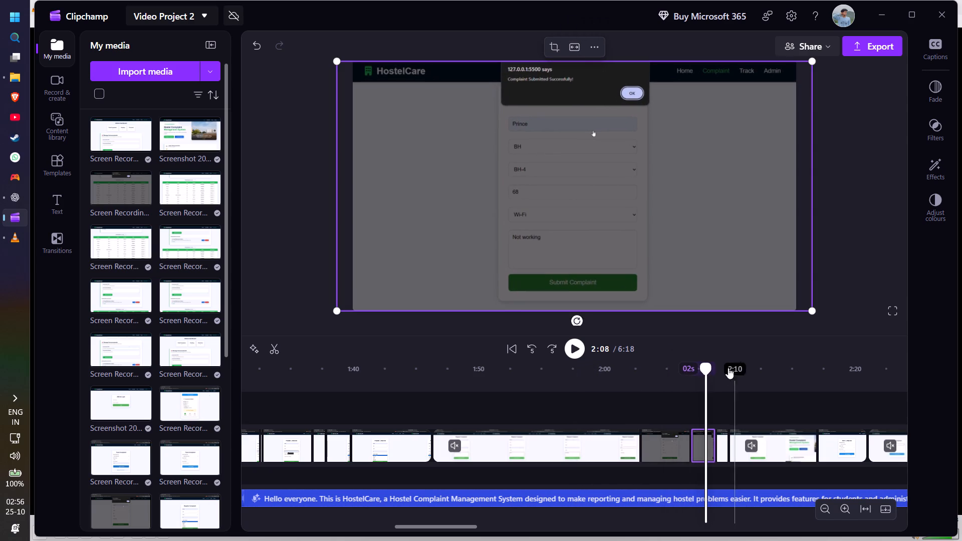
# Bring the playhead to 2:09 and set the picture of the 1-second complaint-submitted clip to Fill.
pyautogui.moveTo(704, 369); pyautogui.dragTo(719, 369)
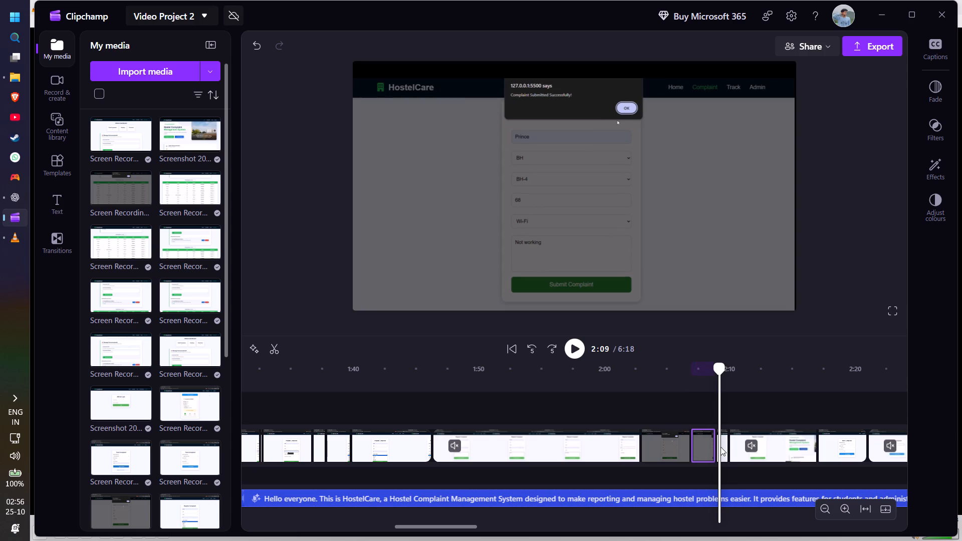
pyautogui.click(724, 448)
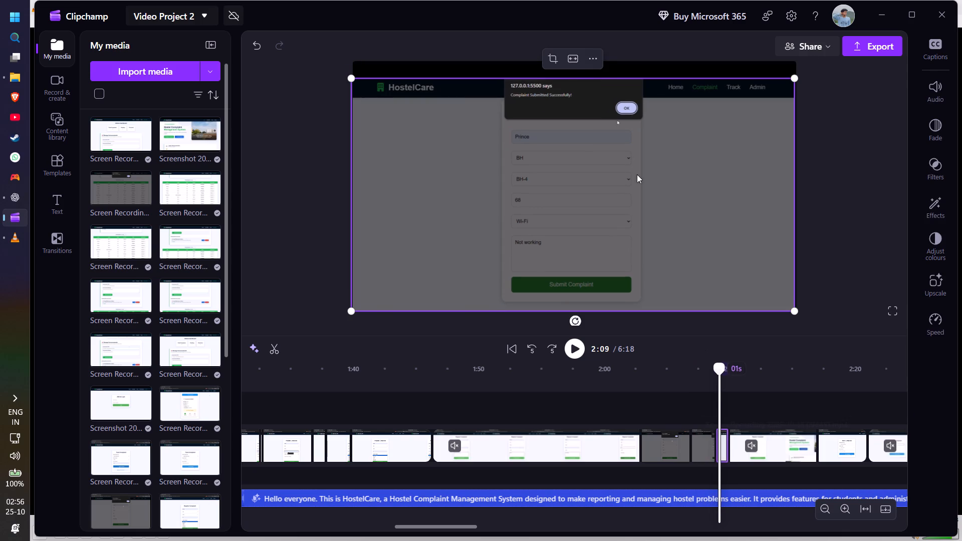
pyautogui.click(571, 59)
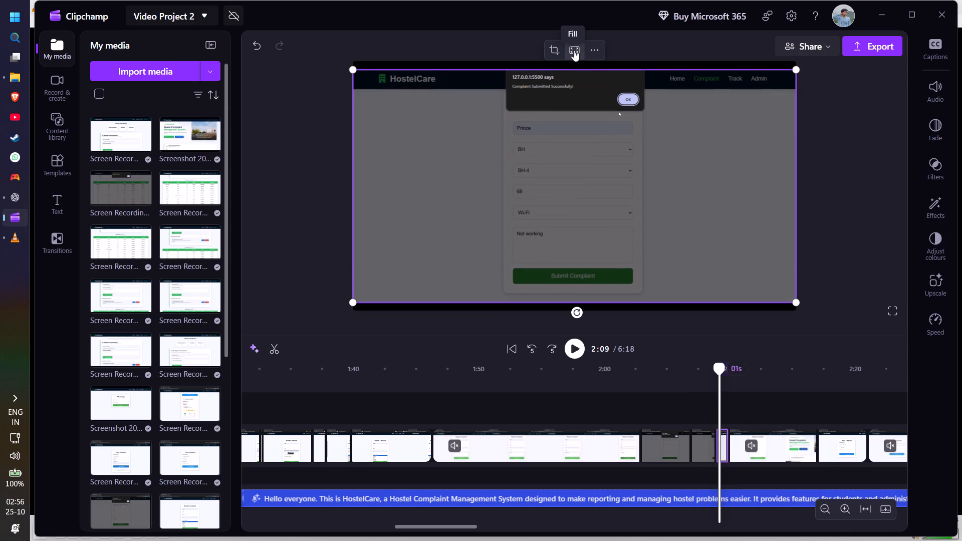
pyautogui.click(574, 50)
# Bring the playhead to 2:12 and set the picture of the 7-second clip with the empty Register Complaint form to Fill.
pyautogui.moveTo(715, 364); pyautogui.dragTo(718, 364)
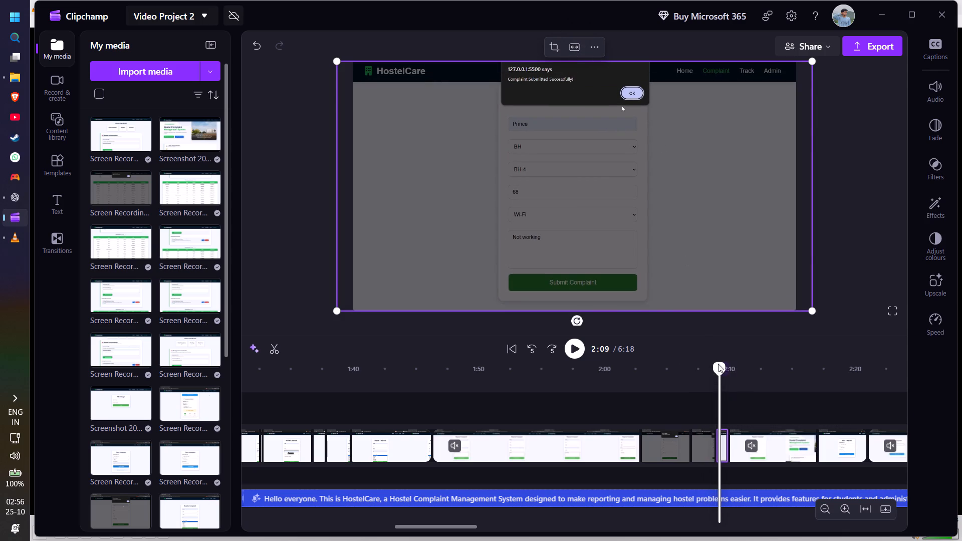
pyautogui.moveTo(718, 364); pyautogui.dragTo(756, 370)
pyautogui.click(777, 454)
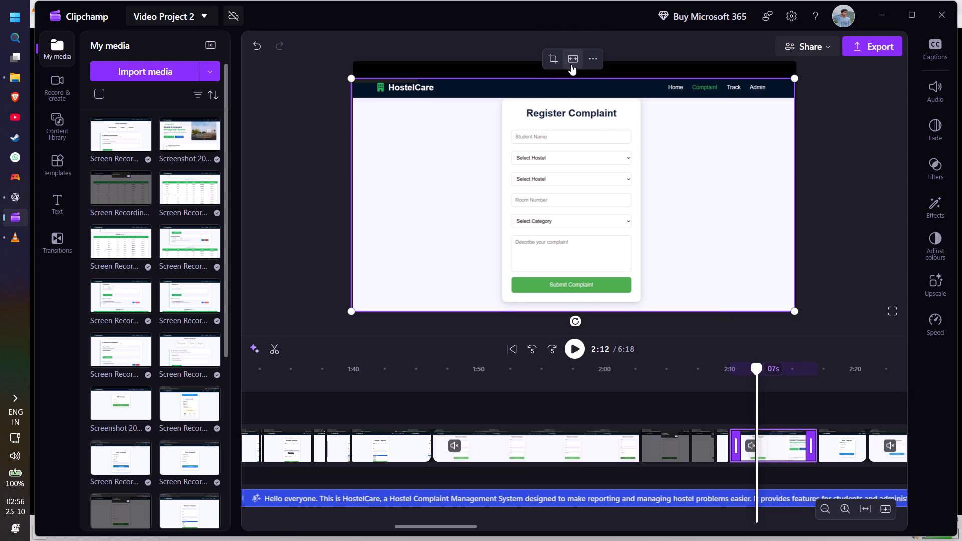
pyautogui.click(571, 64)
pyautogui.click(571, 50)
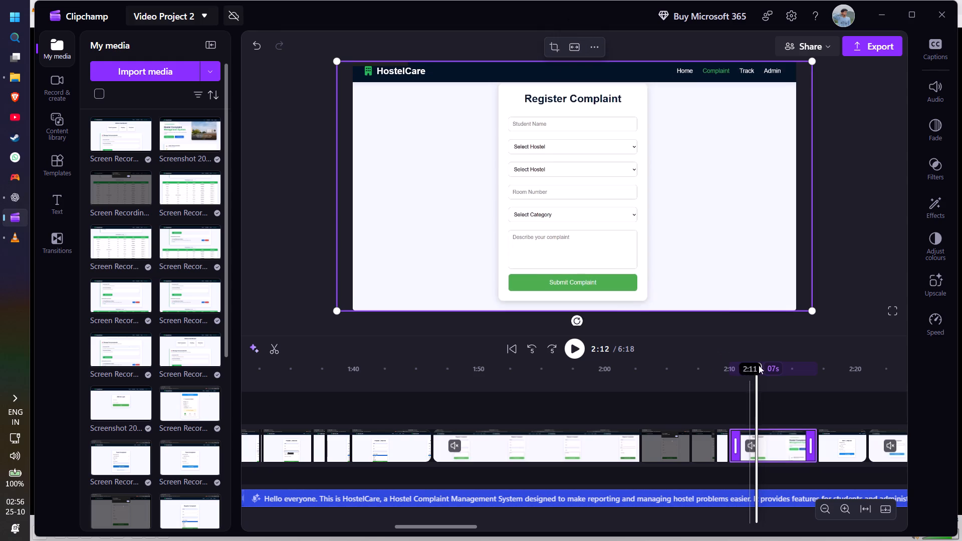
# Bring the playhead to 2:18 and set the 4-second Track Complaint clip's picture to Fill.
pyautogui.moveTo(756, 370); pyautogui.dragTo(836, 386)
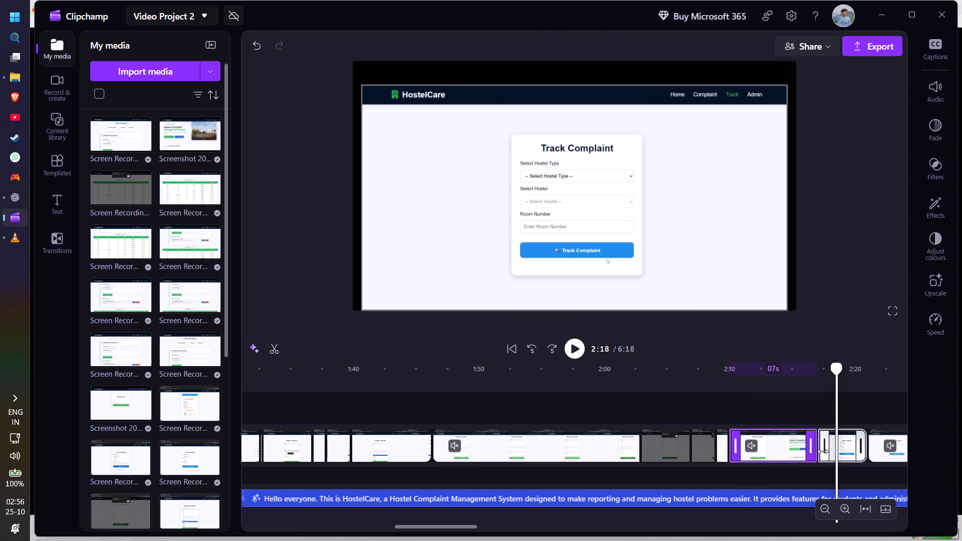
pyautogui.click(842, 445)
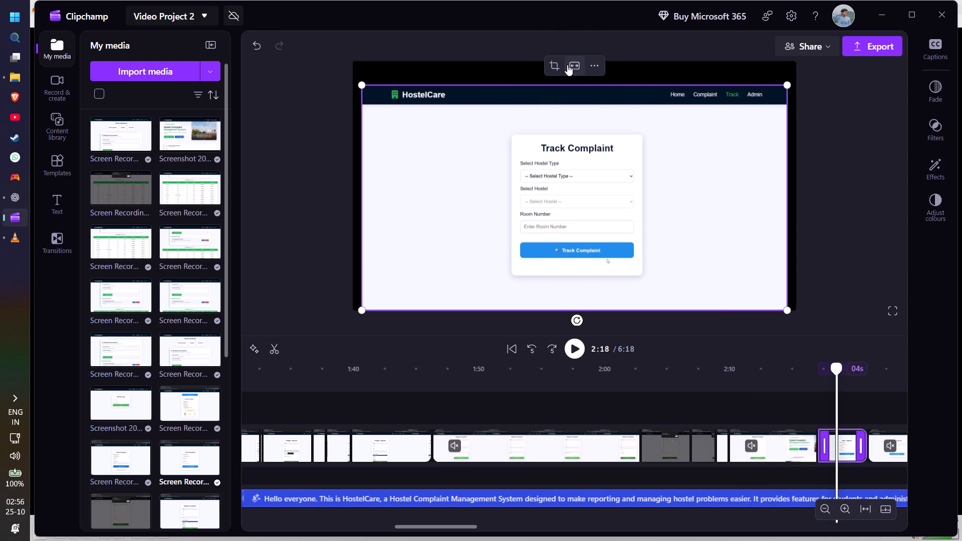
pyautogui.click(574, 67)
pyautogui.click(576, 49)
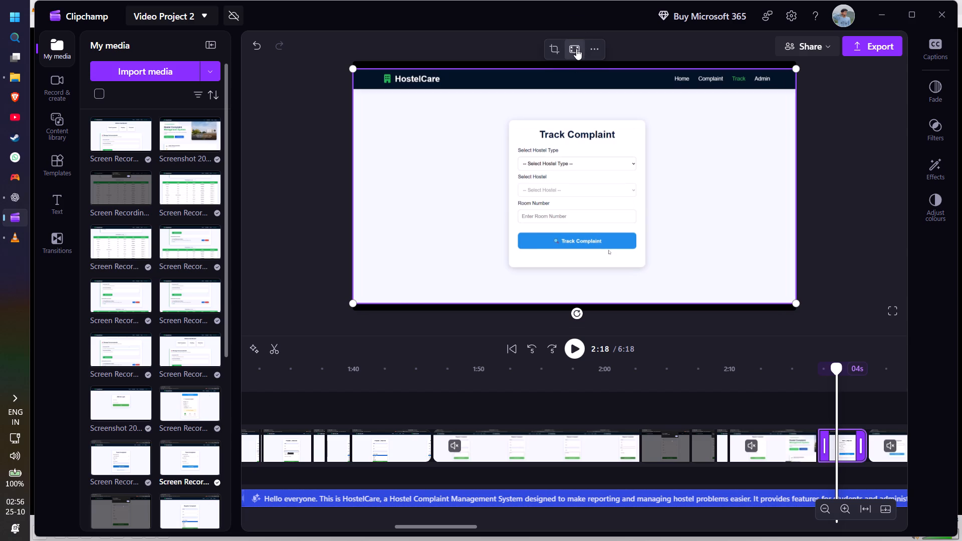
pyautogui.click(576, 49)
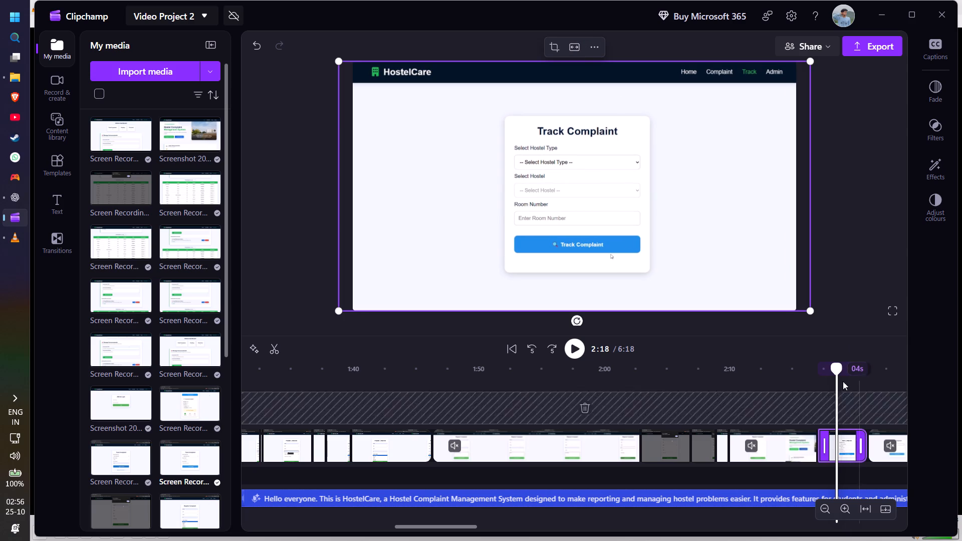
# Bring the playhead to 2:23 and set the 5-second Track Complaint clip's picture to Fill.
pyautogui.moveTo(835, 360); pyautogui.dragTo(872, 367)
pyautogui.moveTo(841, 365); pyautogui.dragTo(858, 368)
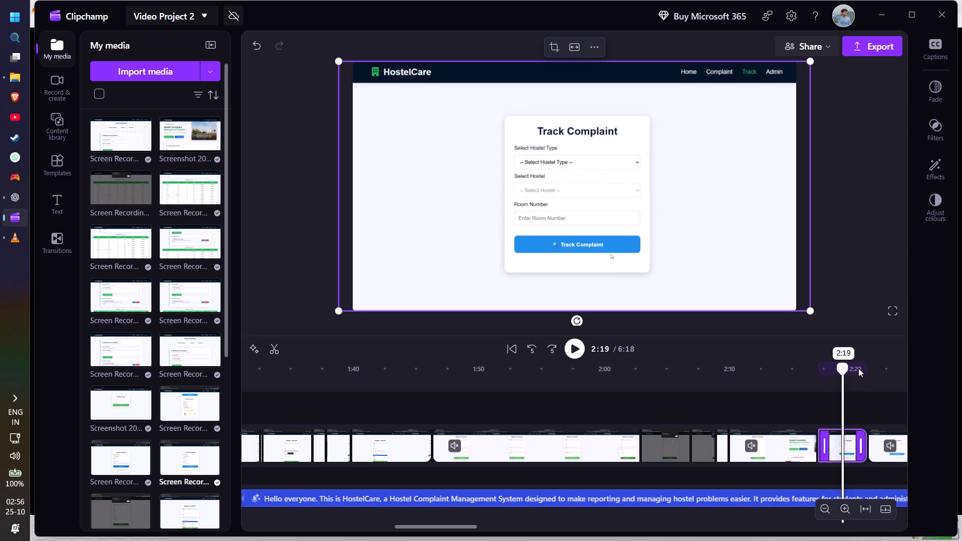
pyautogui.moveTo(858, 368); pyautogui.dragTo(893, 379)
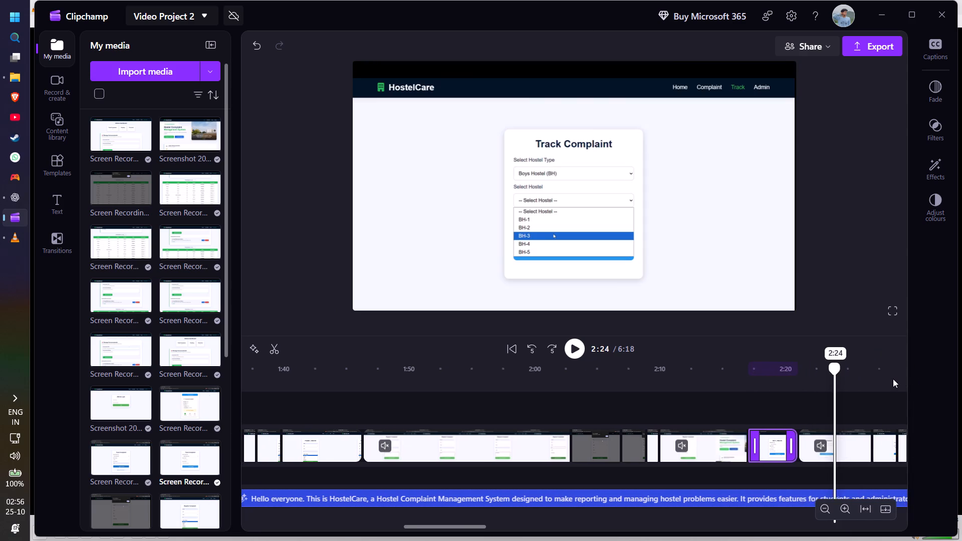
pyautogui.moveTo(893, 379); pyautogui.dragTo(746, 388)
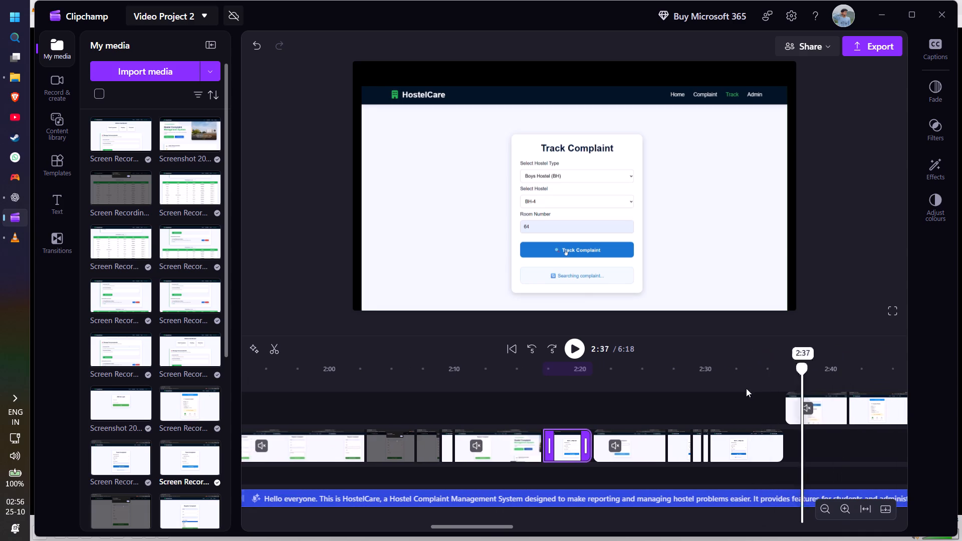
pyautogui.moveTo(746, 388); pyautogui.dragTo(625, 412)
pyautogui.click(635, 444)
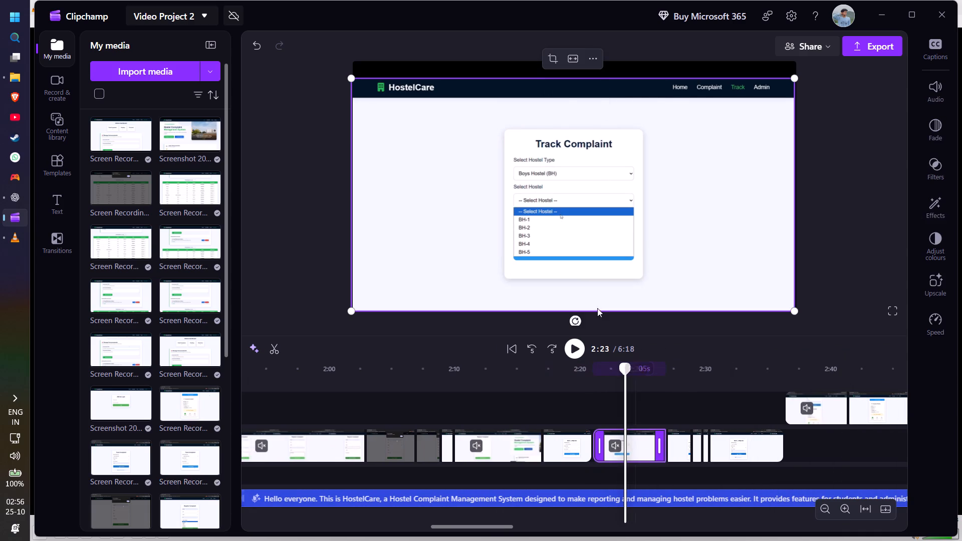
pyautogui.click(574, 61)
pyautogui.click(574, 54)
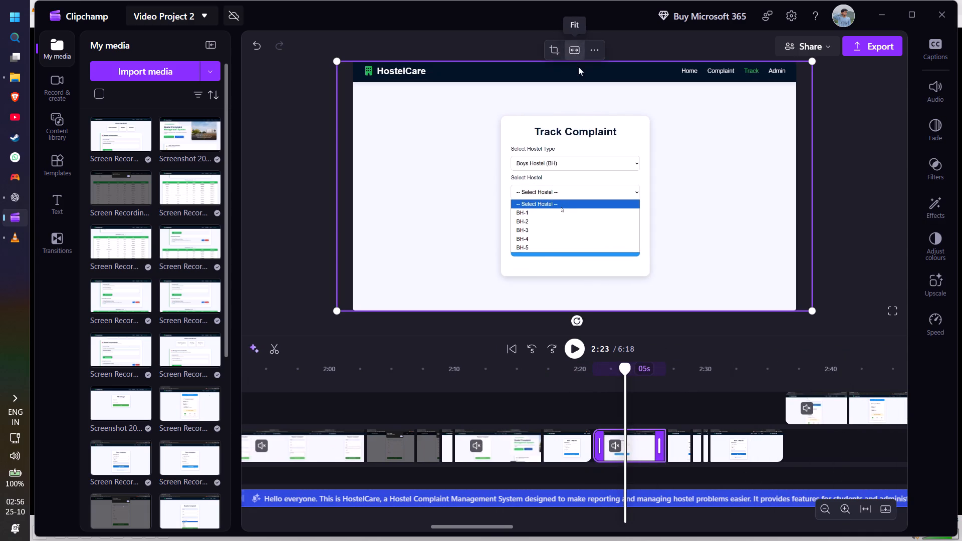
# Bring the playhead to 2:27 and set the picture of the 2-second Track Complaint clip there to Fill.
pyautogui.click(677, 450)
pyautogui.moveTo(626, 367); pyautogui.dragTo(632, 367)
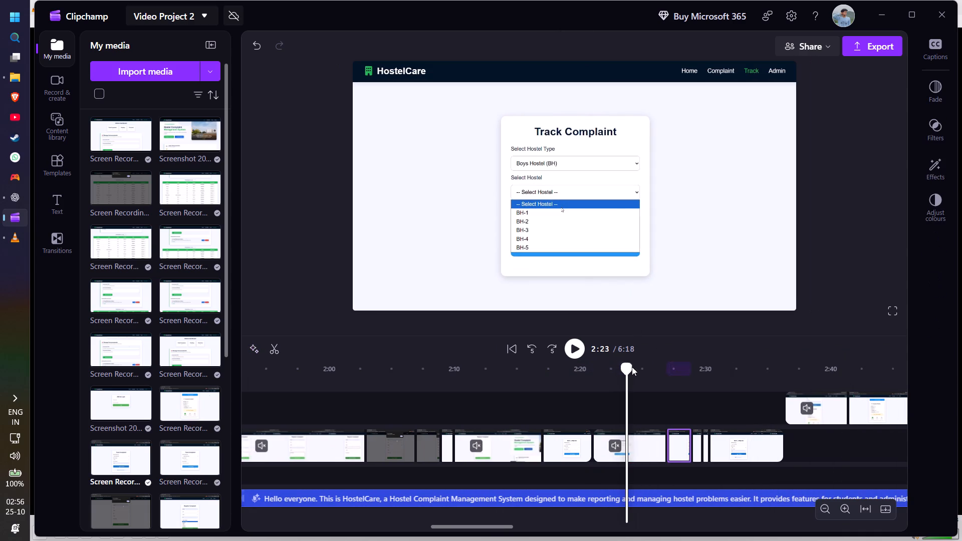
pyautogui.moveTo(632, 367); pyautogui.dragTo(676, 376)
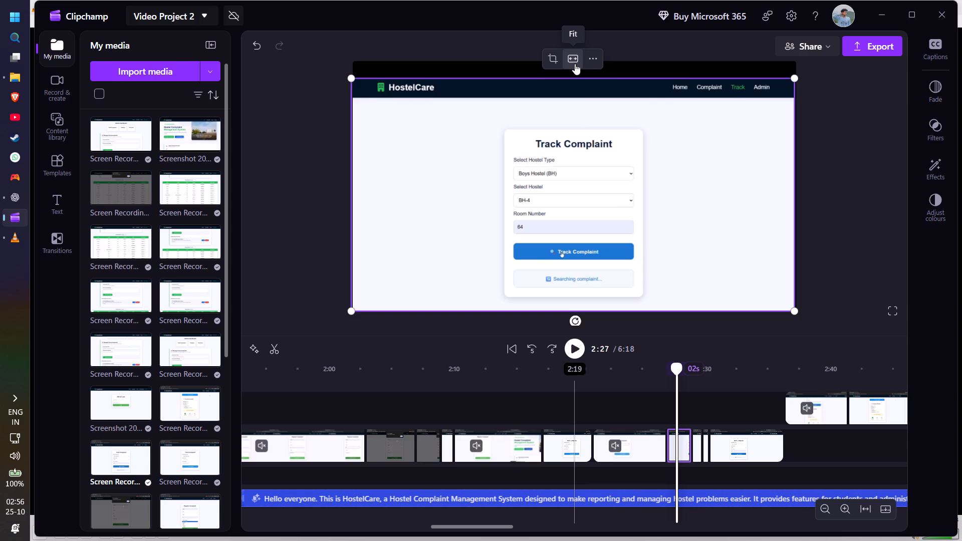
pyautogui.click(575, 64)
pyautogui.click(575, 53)
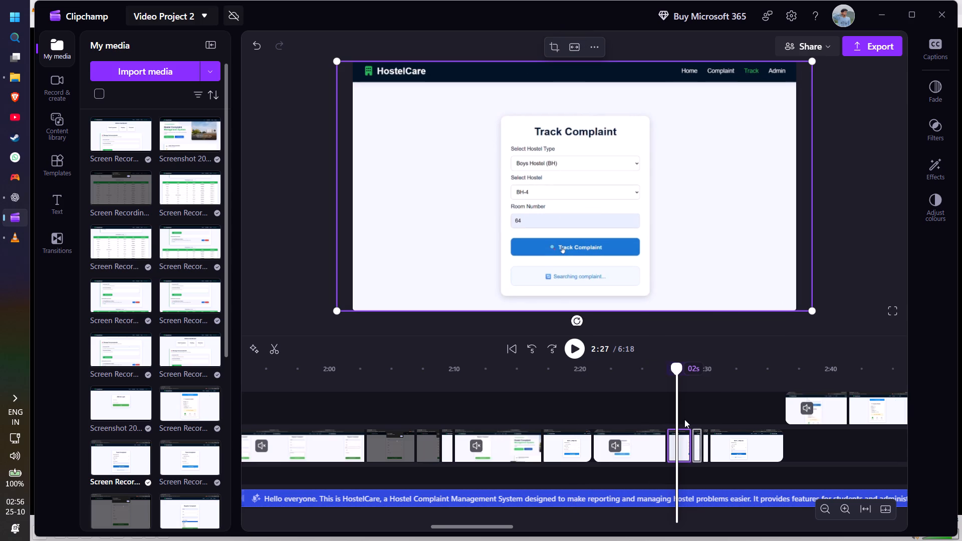
# Bring the playhead to 2:29 and set the very short clip with the Track Complaint form and Complaint Details to Fill.
pyautogui.moveTo(675, 372); pyautogui.dragTo(696, 376)
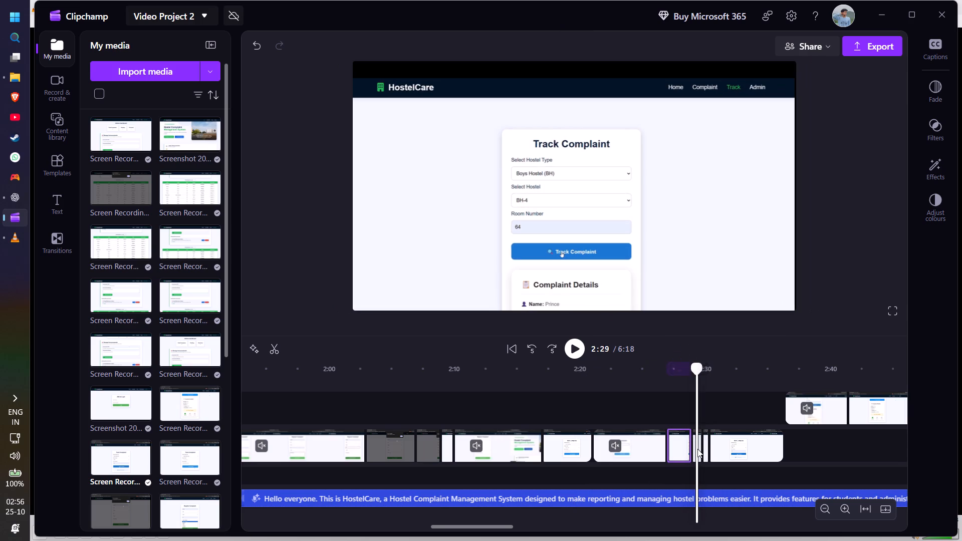
pyautogui.click(697, 449)
pyautogui.click(695, 453)
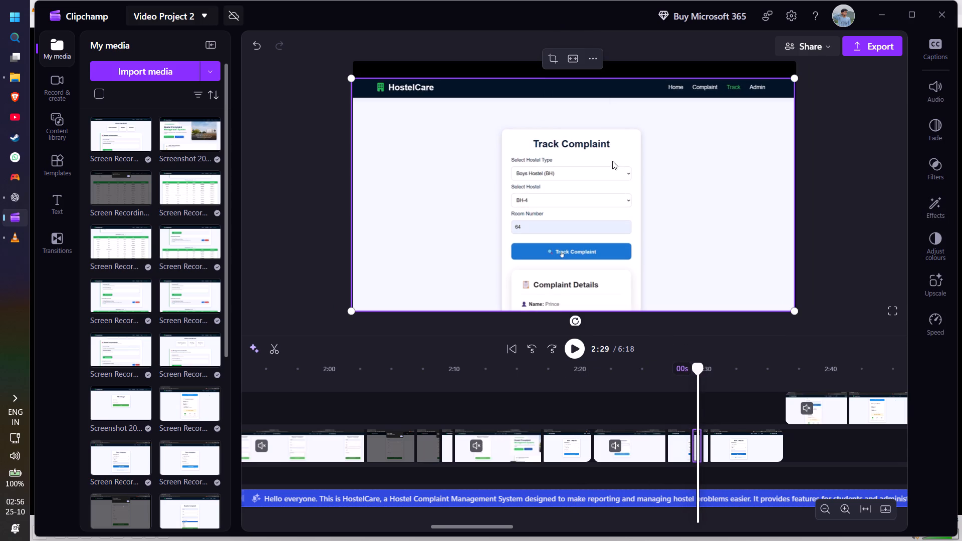
pyautogui.click(566, 58)
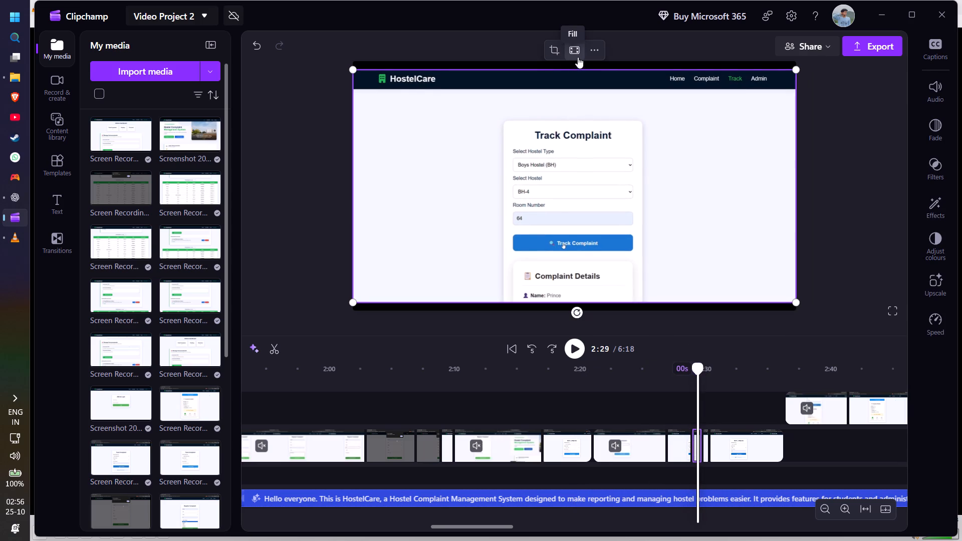
pyautogui.click(578, 57)
# Bring the playhead to 2:30, fit the very short empty Track Complaint clip to the frame and crop the browser bar off its top.
pyautogui.moveTo(697, 366); pyautogui.dragTo(709, 366)
pyautogui.click(706, 441)
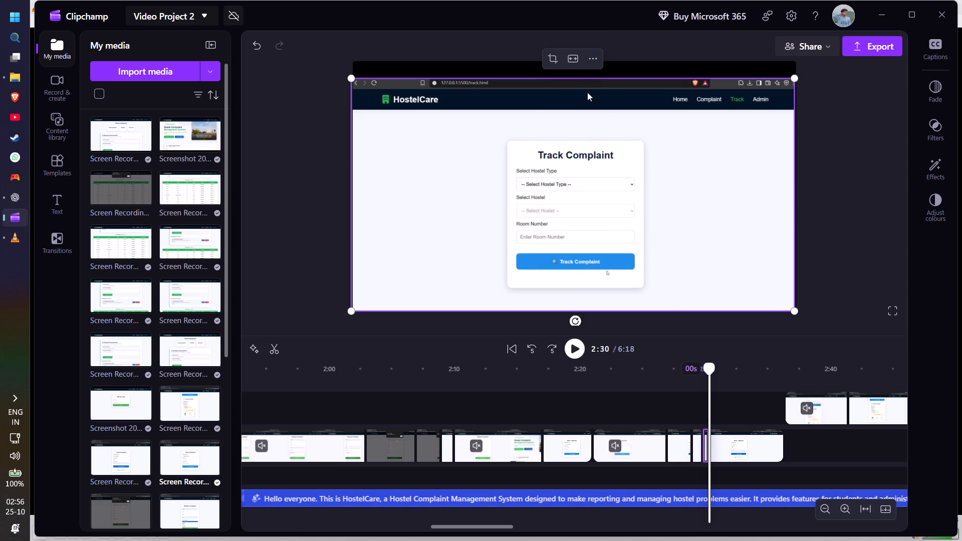
pyautogui.click(573, 61)
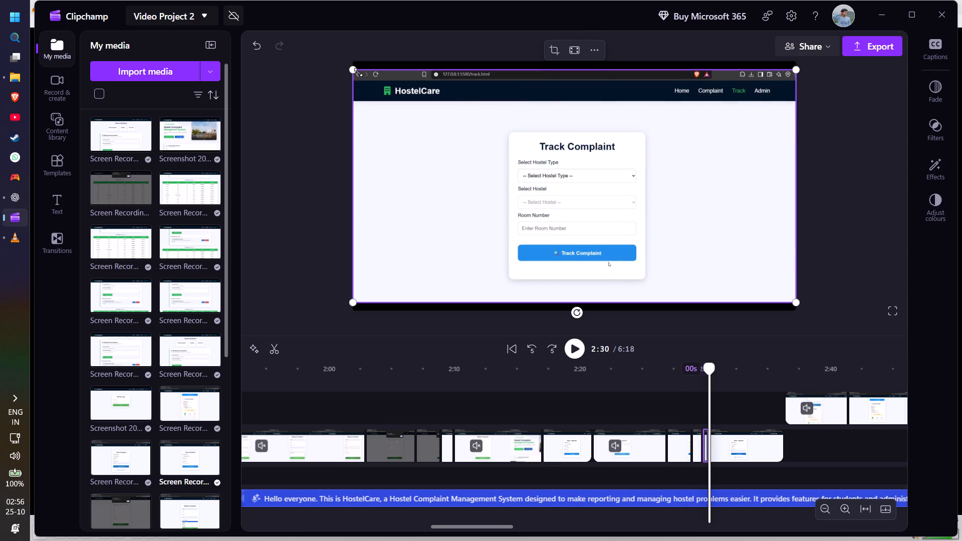
pyautogui.moveTo(355, 71); pyautogui.dragTo(355, 77)
pyautogui.click(555, 49)
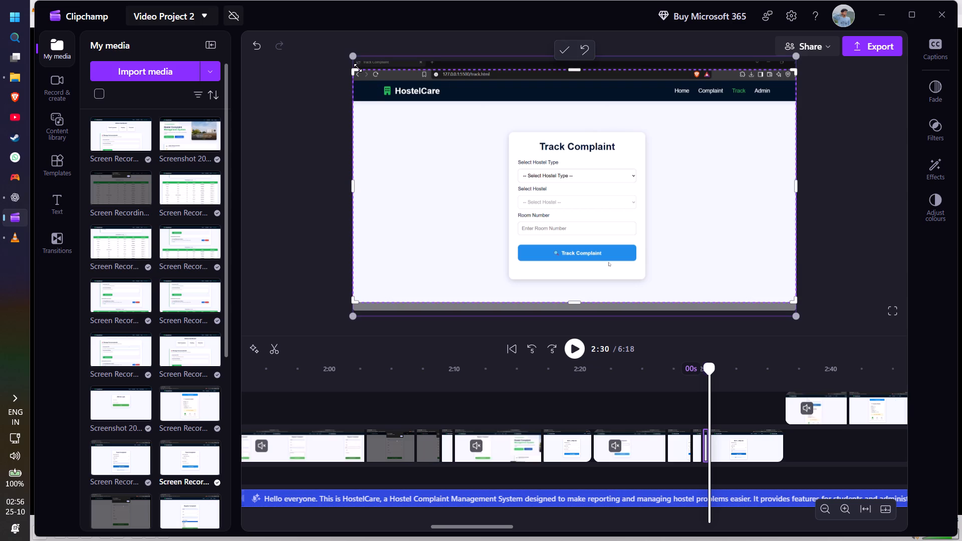
pyautogui.moveTo(358, 68); pyautogui.dragTo(354, 78)
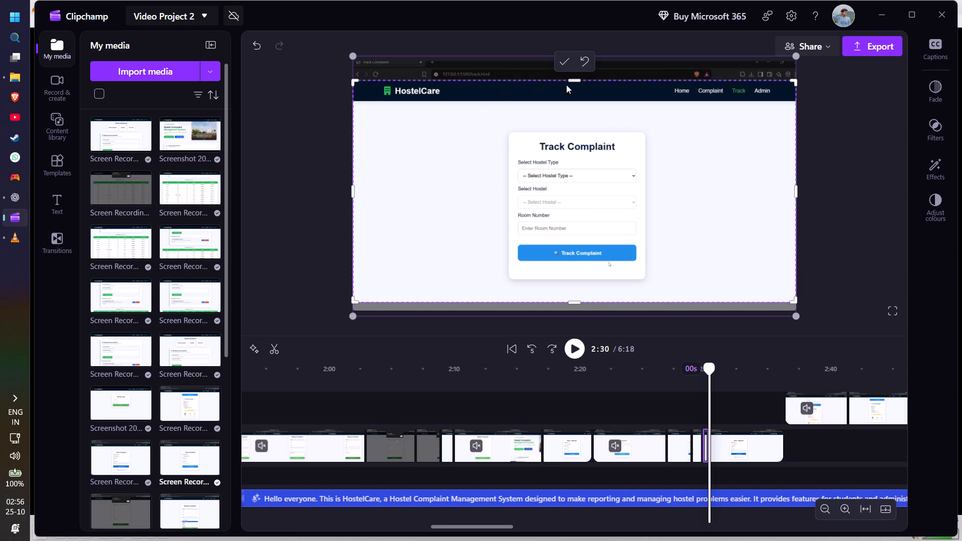
# Apply the crop to the very short empty Track Complaint clip at 2:30 and set its picture to Fill.
pyautogui.click(567, 65)
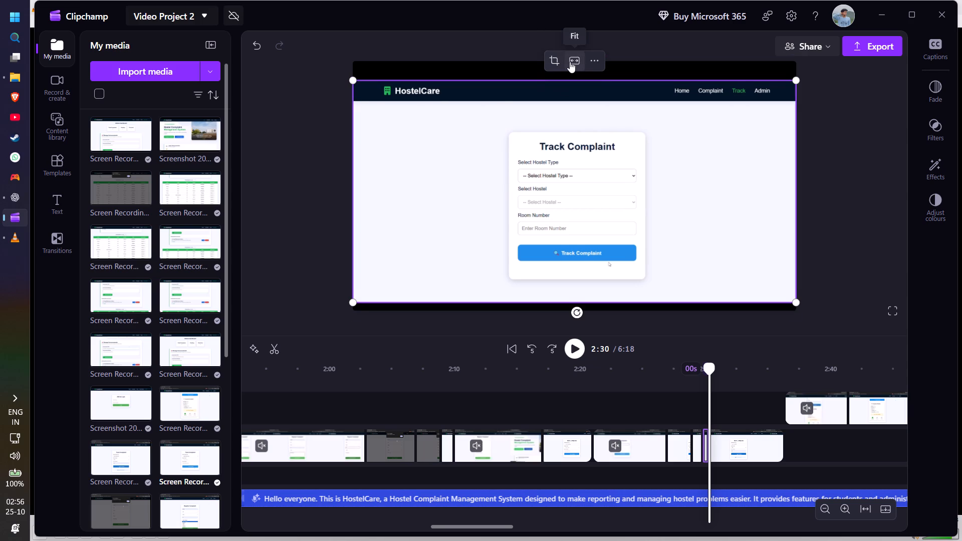
pyautogui.click(570, 62)
pyautogui.click(574, 54)
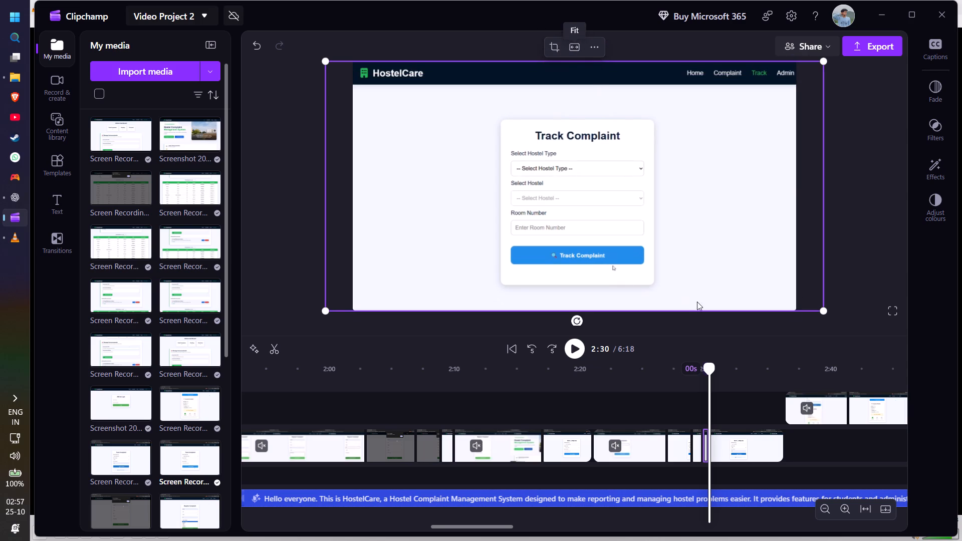
# Bring the playhead to 2:32 and set the picture of the 5-second Track Complaint clip there to Fill.
pyautogui.moveTo(708, 363); pyautogui.dragTo(737, 363)
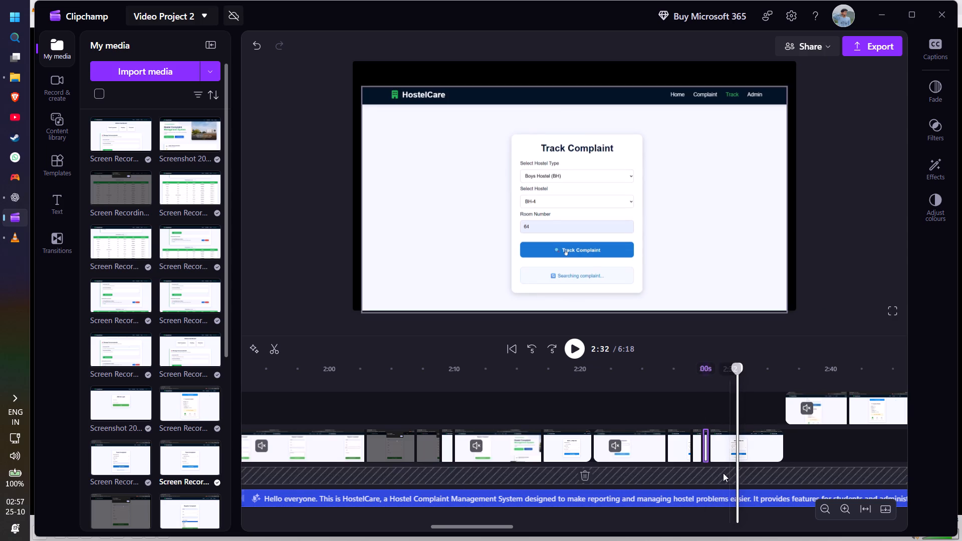
pyautogui.click(742, 454)
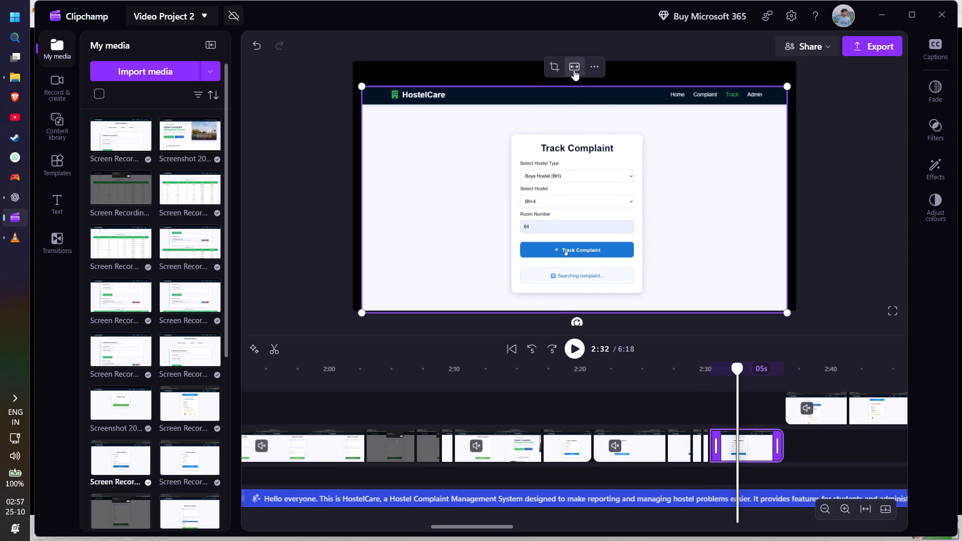
pyautogui.click(574, 70)
pyautogui.click(574, 53)
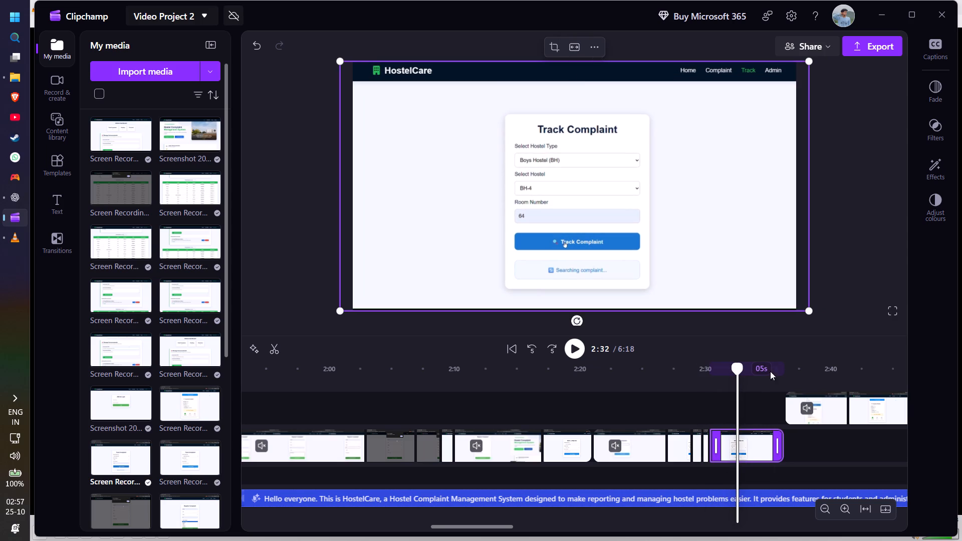
# Bring the playhead to 2:38 and set the picture of the 5-second Complaint Details clip on the upper track to Fill.
pyautogui.moveTo(737, 363); pyautogui.dragTo(806, 375)
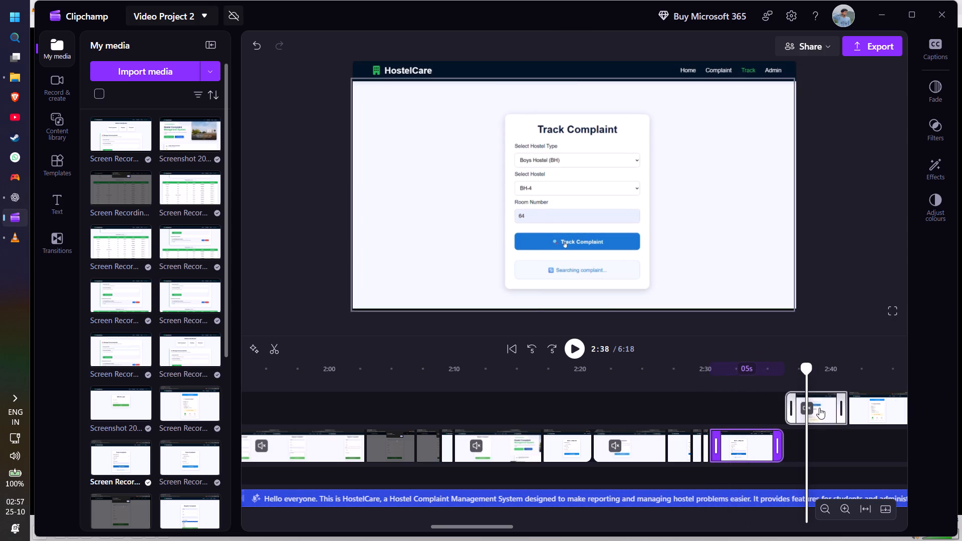
pyautogui.click(819, 408)
pyautogui.click(568, 56)
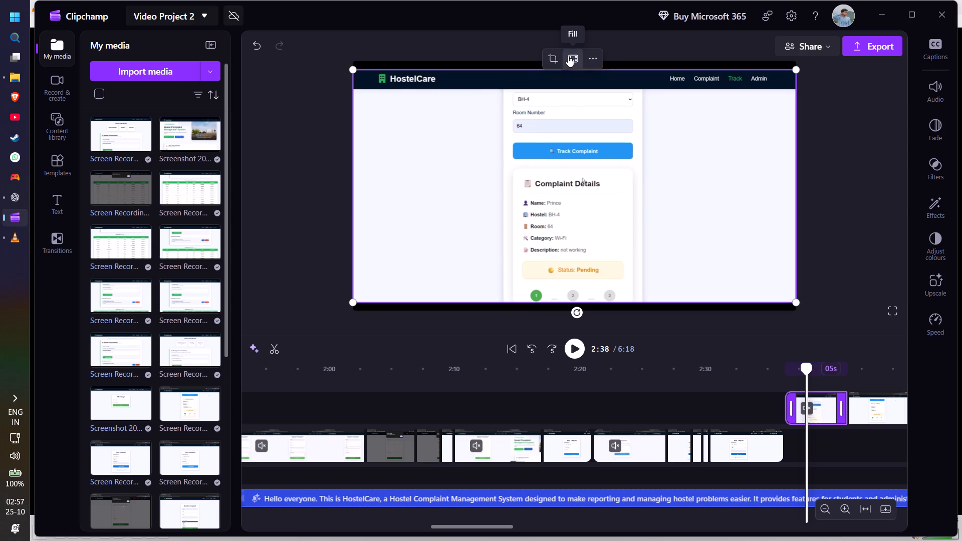
pyautogui.click(571, 45)
pyautogui.click(571, 45)
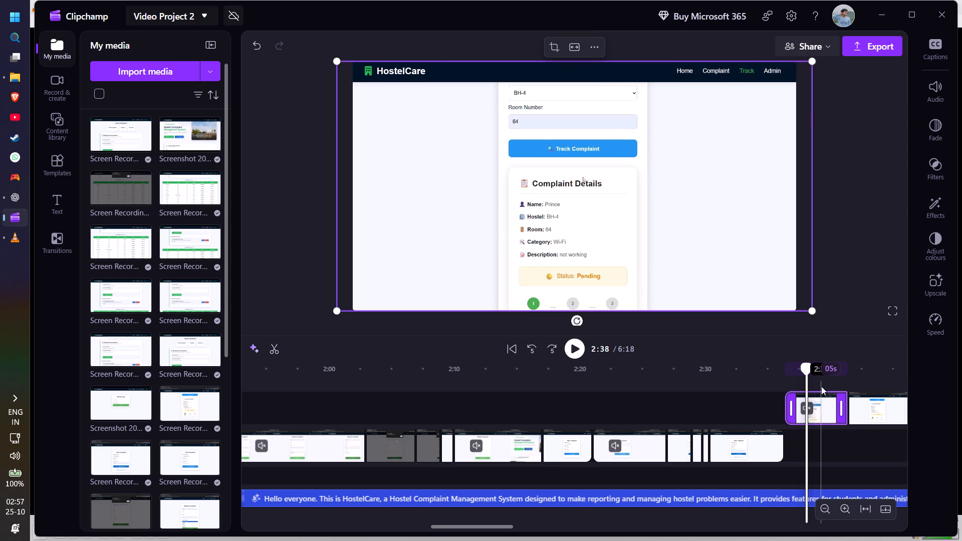
# Bring the playhead onto the clip directly after the 5-second Complaint Details clip on the upper track.
pyautogui.moveTo(809, 369); pyautogui.dragTo(877, 377)
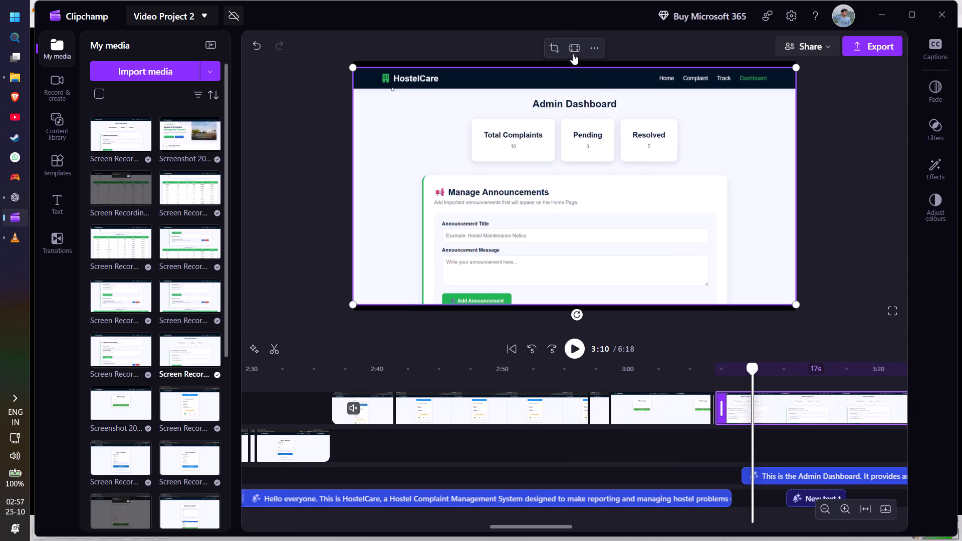
# Set the picture of the 17-second Admin Dashboard clip at 3:10 to Fill.
pyautogui.click(564, 49)
pyautogui.click(572, 46)
pyautogui.click(576, 51)
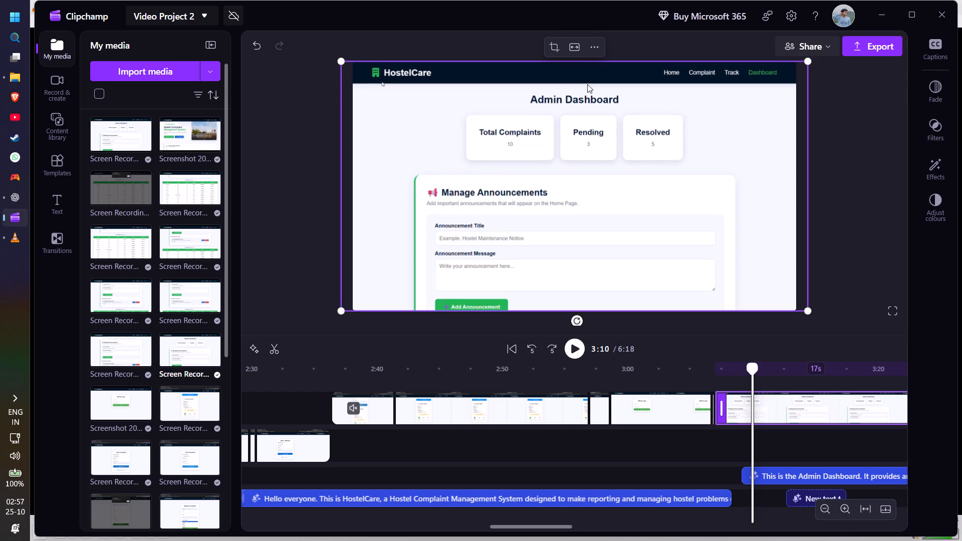
# Bring the playhead to 3:26 and set the picture of the 3-second Manage Announcements clip to Fill.
pyautogui.moveTo(748, 361); pyautogui.dragTo(816, 383)
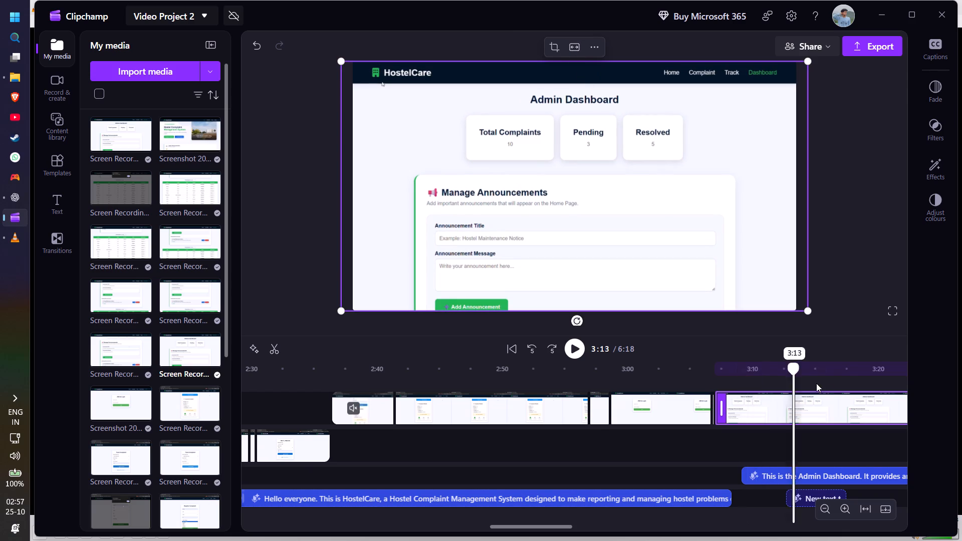
pyautogui.moveTo(816, 383); pyautogui.dragTo(897, 391)
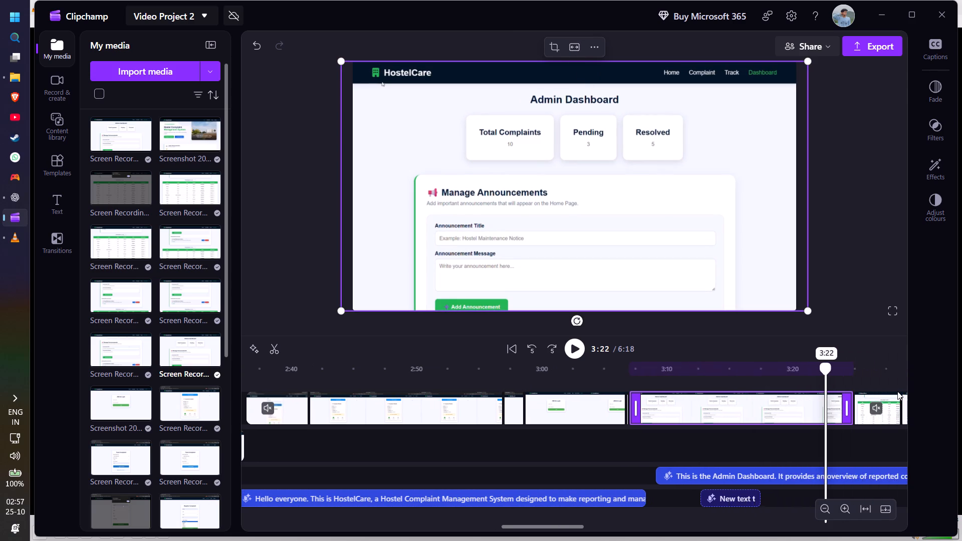
pyautogui.moveTo(897, 391); pyautogui.dragTo(722, 406)
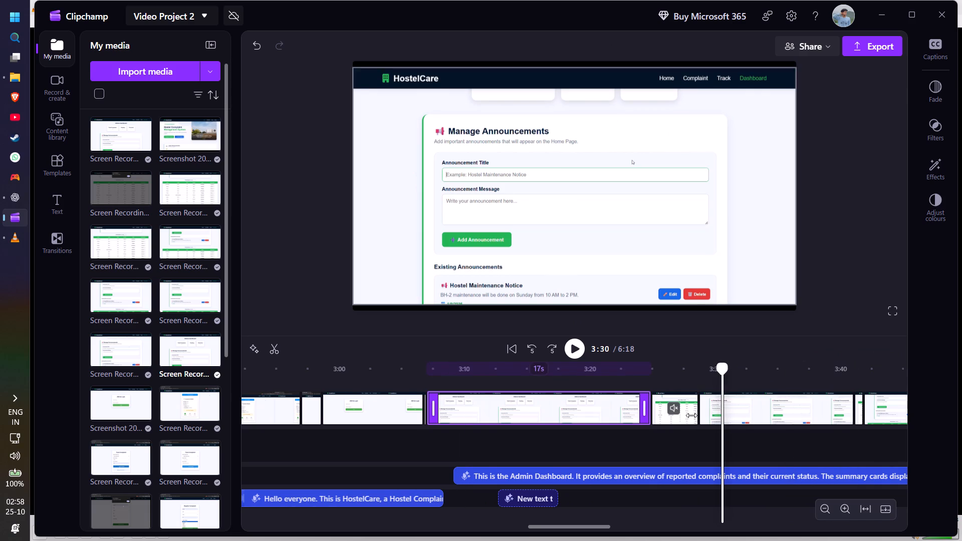
pyautogui.click(678, 418)
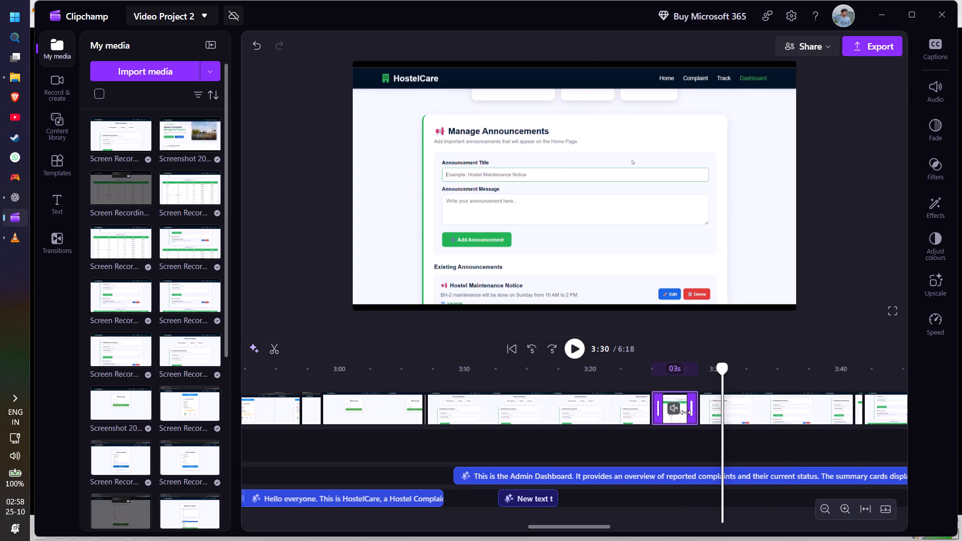
pyautogui.moveTo(723, 360); pyautogui.dragTo(694, 365)
pyautogui.moveTo(720, 366); pyautogui.dragTo(665, 370)
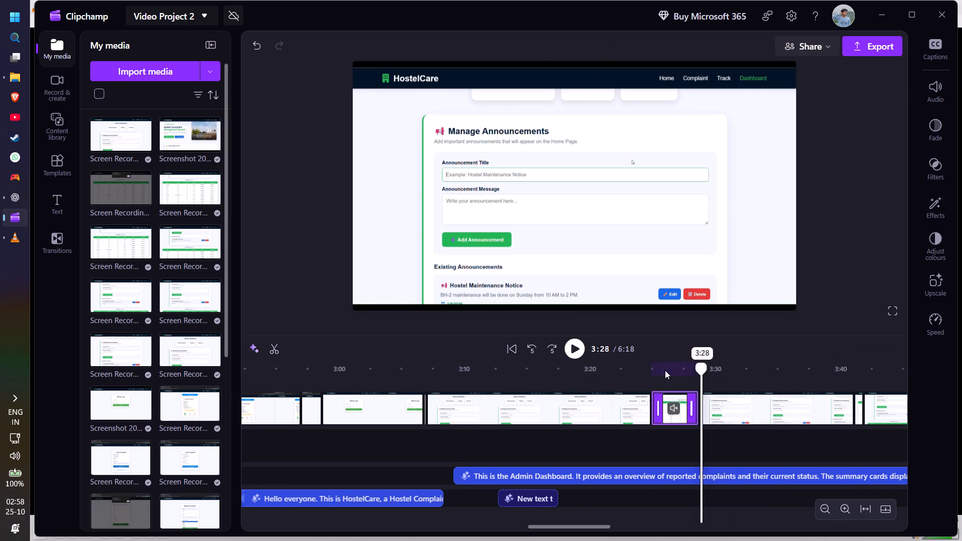
pyautogui.moveTo(665, 370); pyautogui.dragTo(674, 371)
pyautogui.click(574, 51)
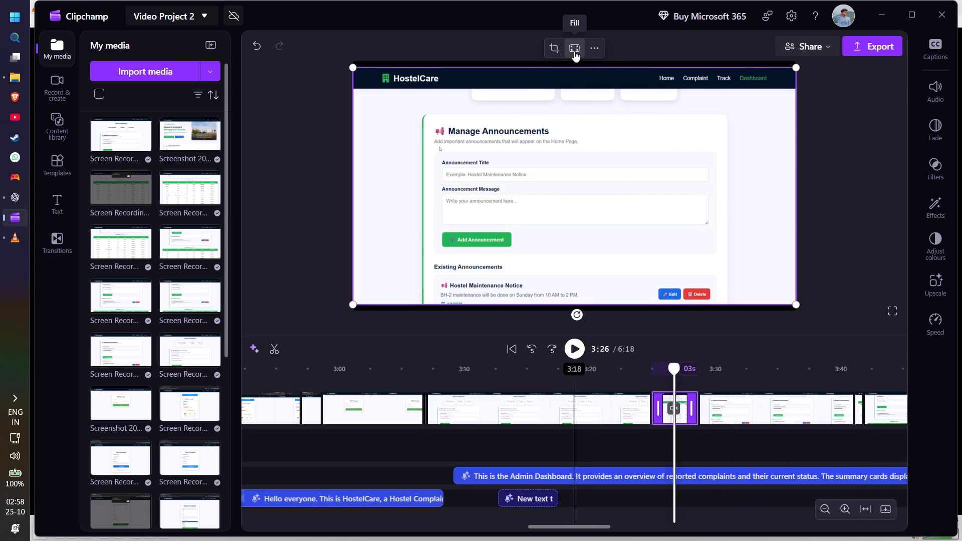
pyautogui.click(574, 51)
pyautogui.click(574, 51)
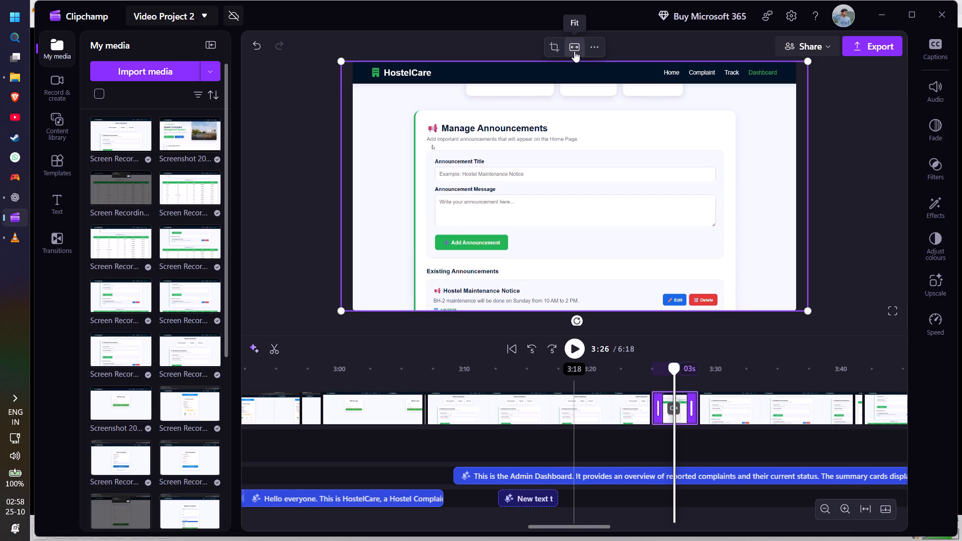
pyautogui.click(574, 51)
pyautogui.click(574, 51)
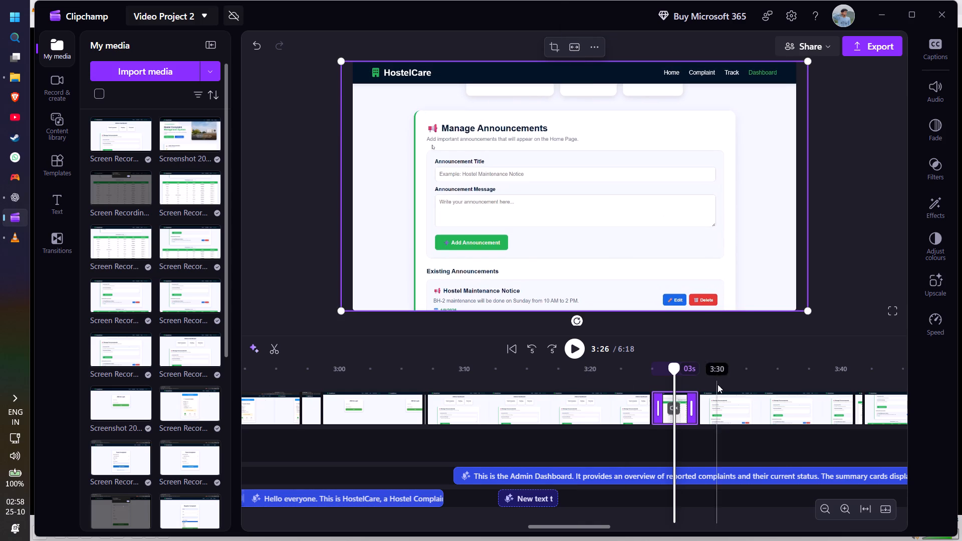
# Bring the playhead to 3:31 and set the picture of the 12-second Manage Announcements clip to Fill.
pyautogui.click(734, 403)
pyautogui.click(734, 375)
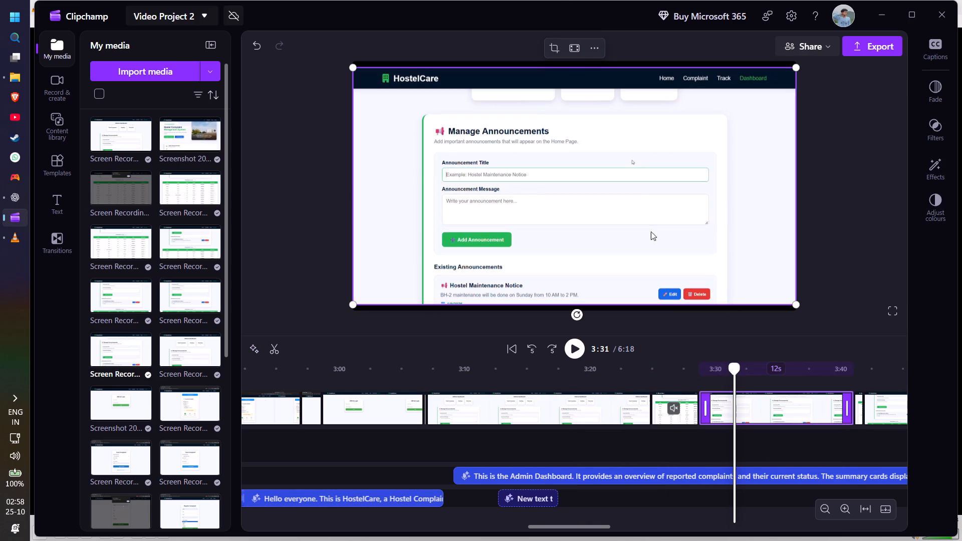
pyautogui.click(572, 48)
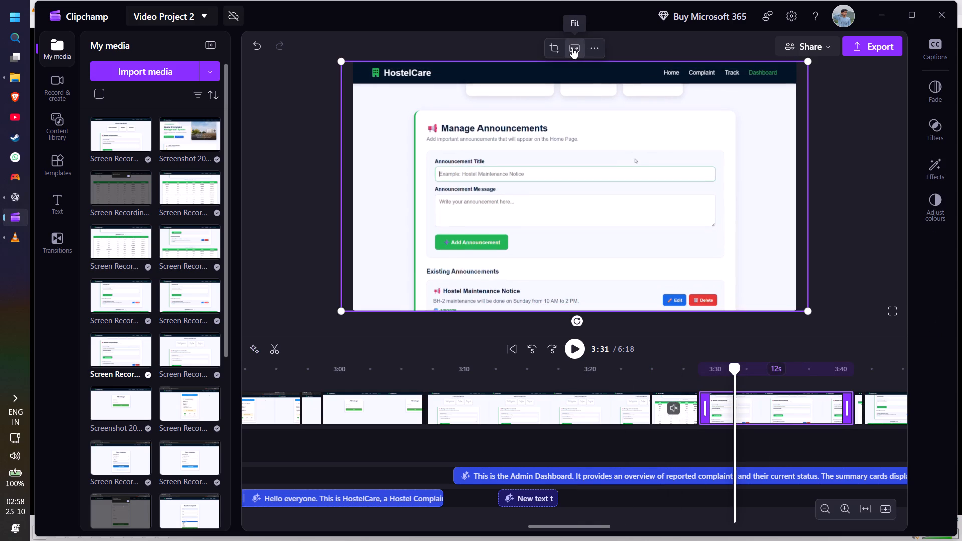
pyautogui.click(572, 48)
pyautogui.click(572, 48)
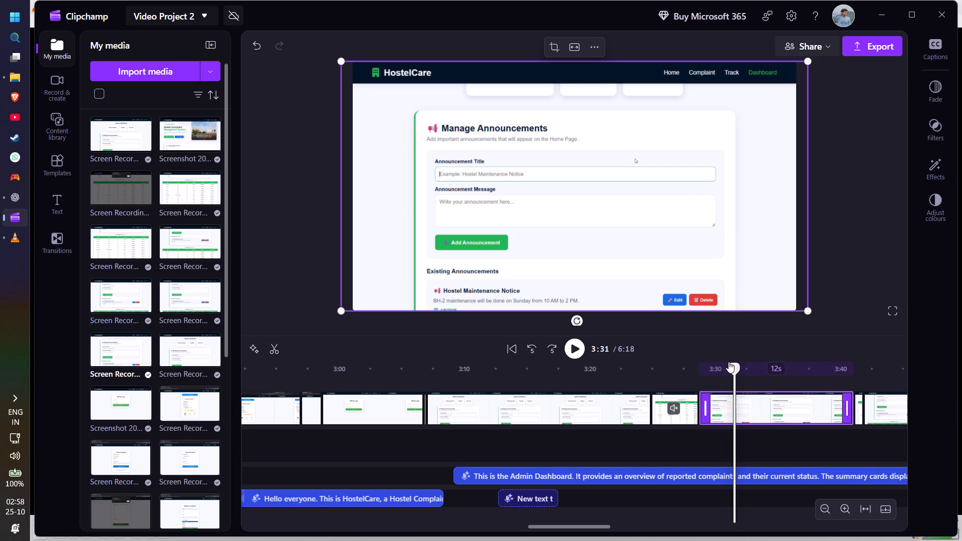
# Bring the playhead to 3:41 and set the picture of the very short announcement form clip there to Fill.
pyautogui.moveTo(733, 370); pyautogui.dragTo(888, 396)
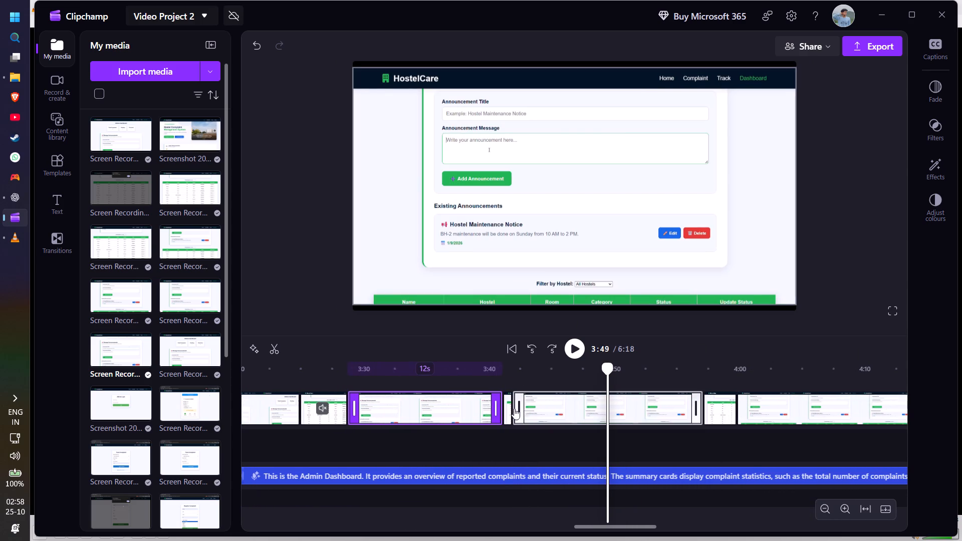
pyautogui.click(509, 406)
pyautogui.click(510, 361)
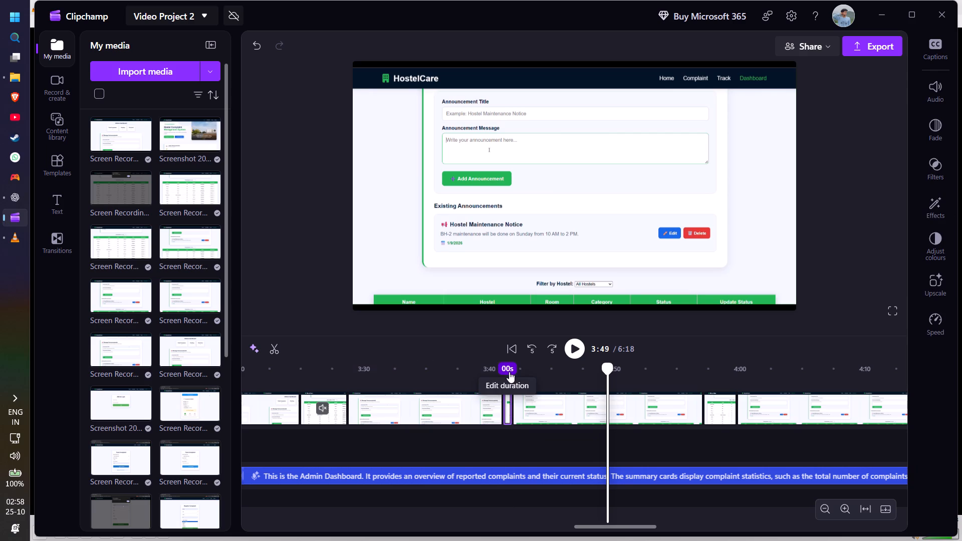
pyautogui.click(508, 381)
pyautogui.click(507, 377)
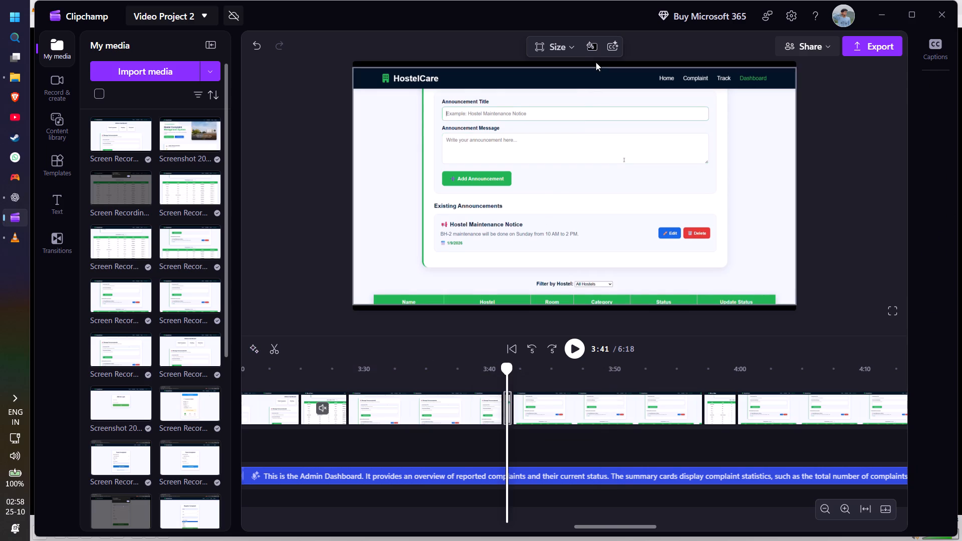
pyautogui.click(538, 47)
pyautogui.click(560, 48)
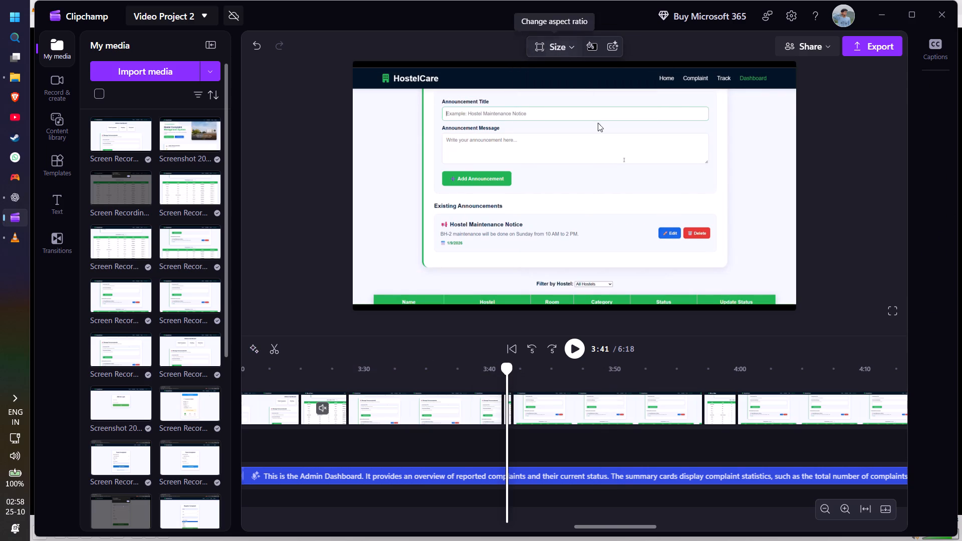
pyautogui.click(599, 132)
pyautogui.click(576, 46)
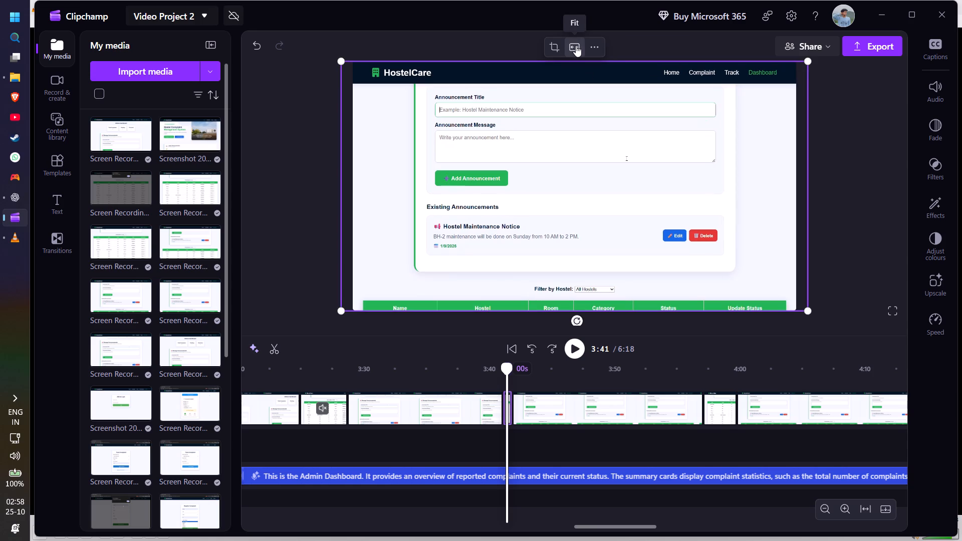
# Bring the playhead to 3:46 and set the picture of the 15-second announcement form clip to Fill.
pyautogui.click(566, 414)
pyautogui.click(564, 371)
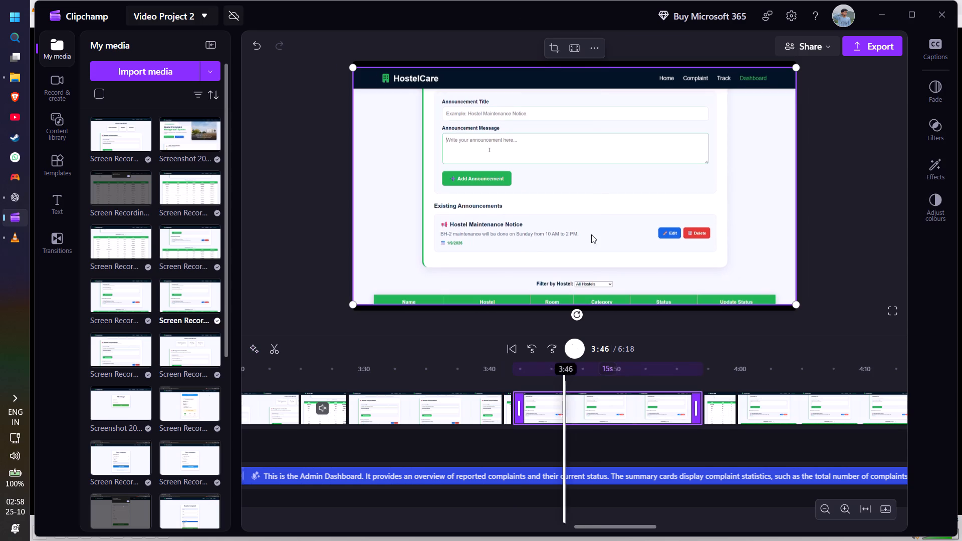
pyautogui.click(571, 55)
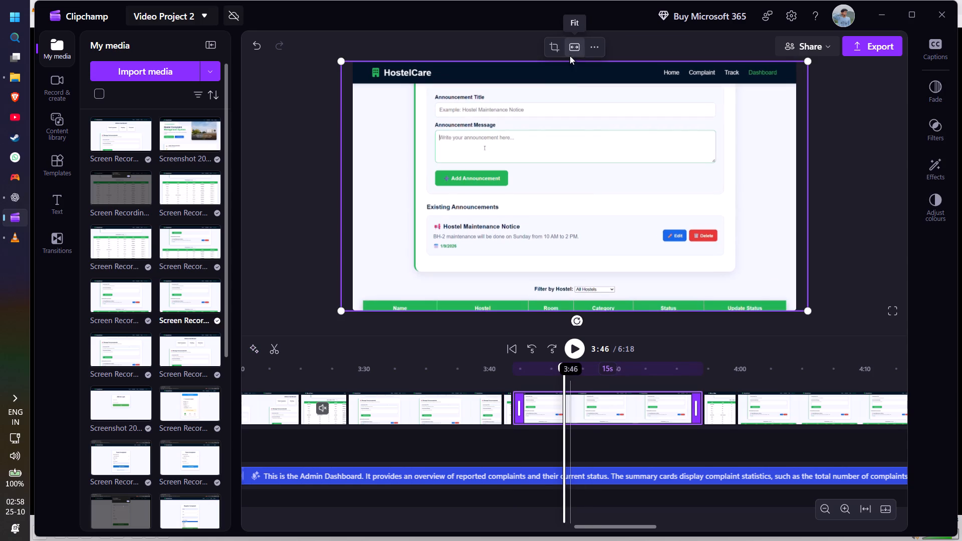
# Bring the playhead to 3:57 and set the picture of the 2-second announcement form clip to Fill.
pyautogui.moveTo(561, 369); pyautogui.dragTo(711, 404)
pyautogui.click(711, 404)
pyautogui.click(721, 404)
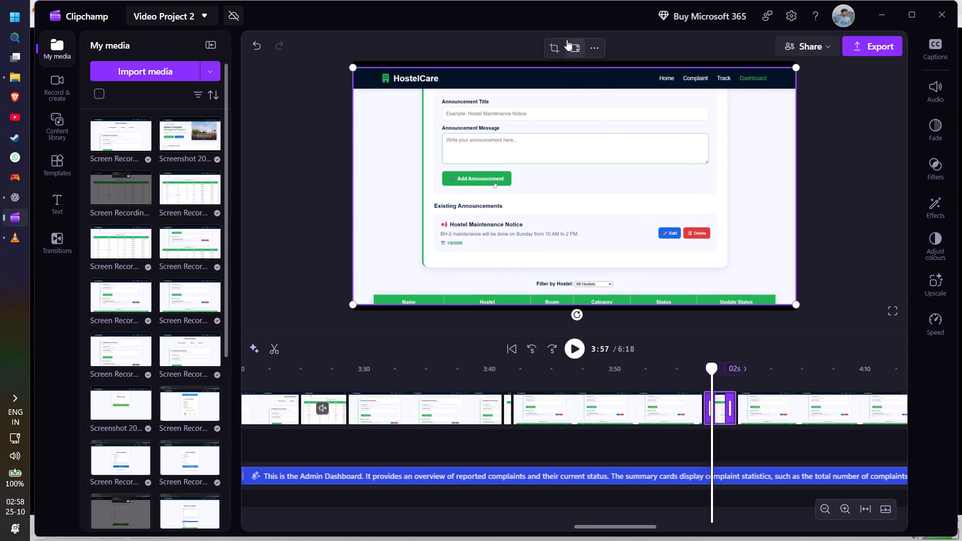
pyautogui.click(568, 40)
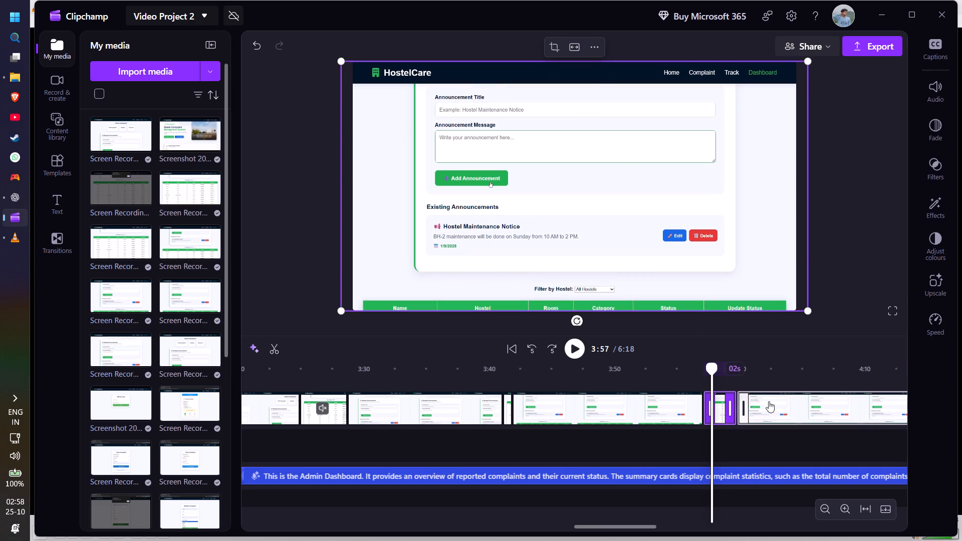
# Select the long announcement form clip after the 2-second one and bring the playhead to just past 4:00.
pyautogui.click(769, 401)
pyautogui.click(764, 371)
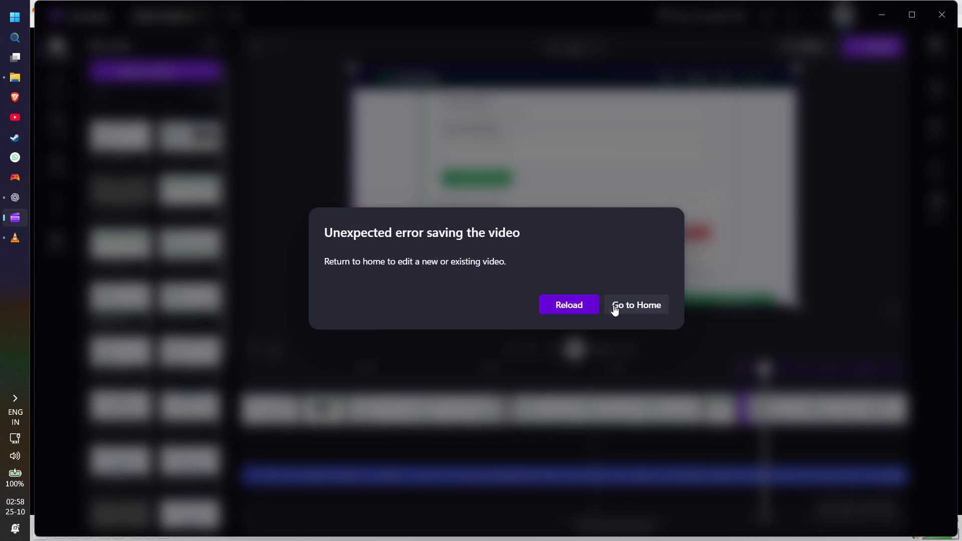
# Reload the video editor after the saving error and accept that unsaved changes may be lost.
pyautogui.click(587, 304)
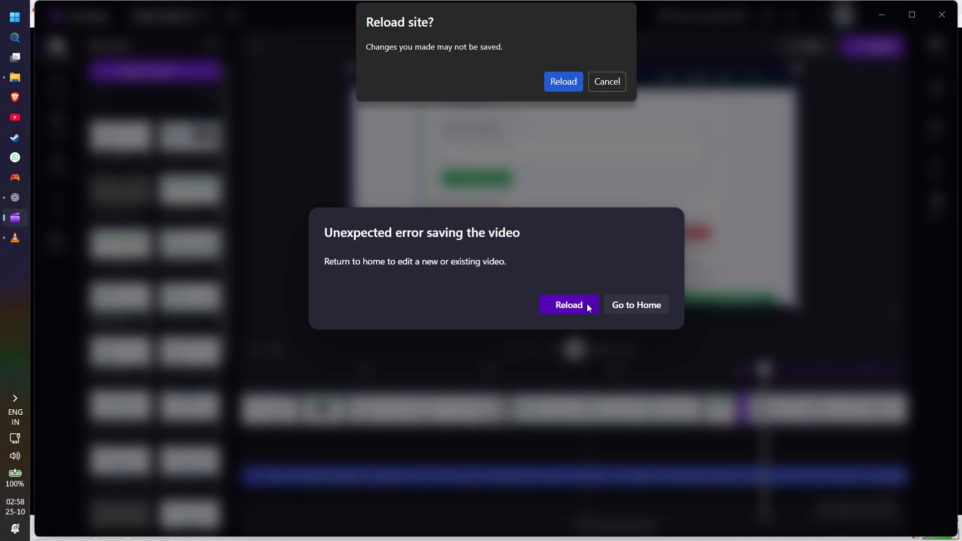
pyautogui.click(568, 85)
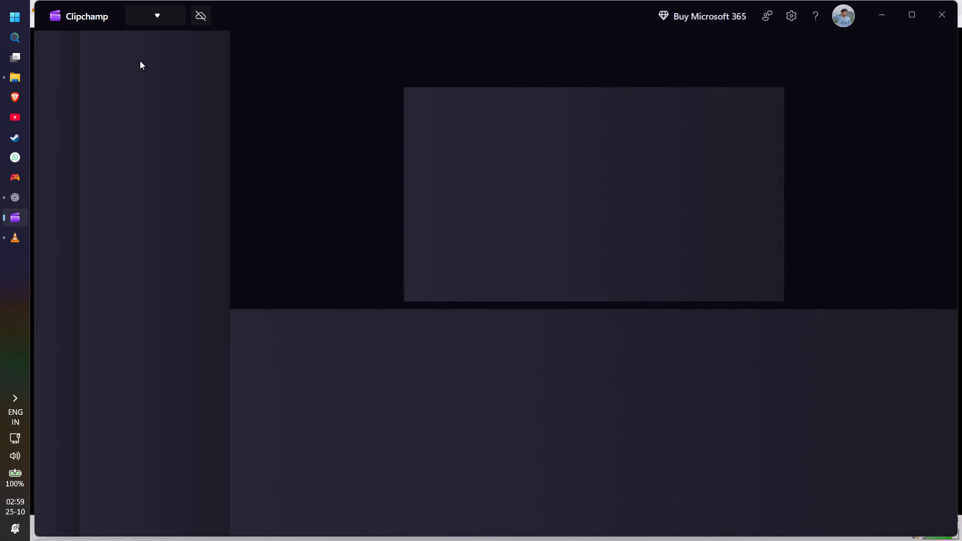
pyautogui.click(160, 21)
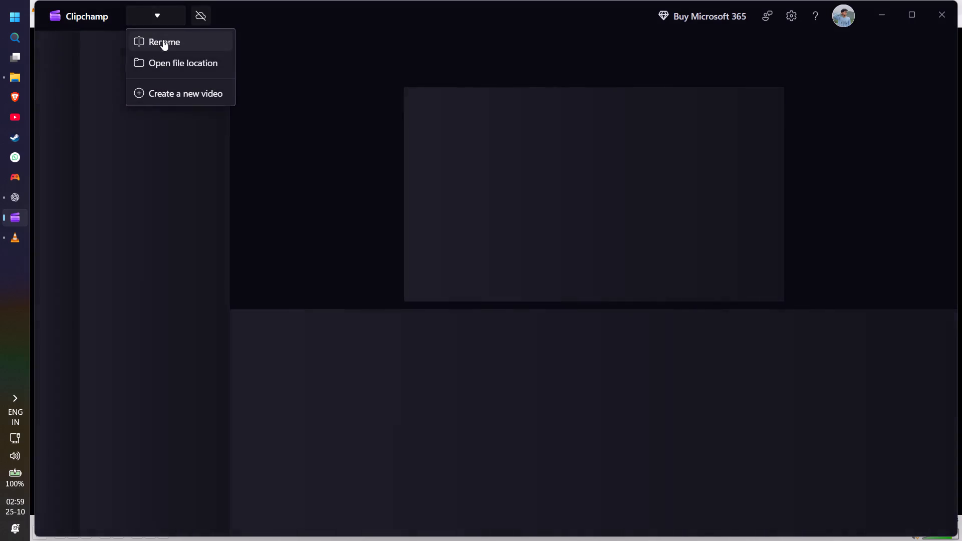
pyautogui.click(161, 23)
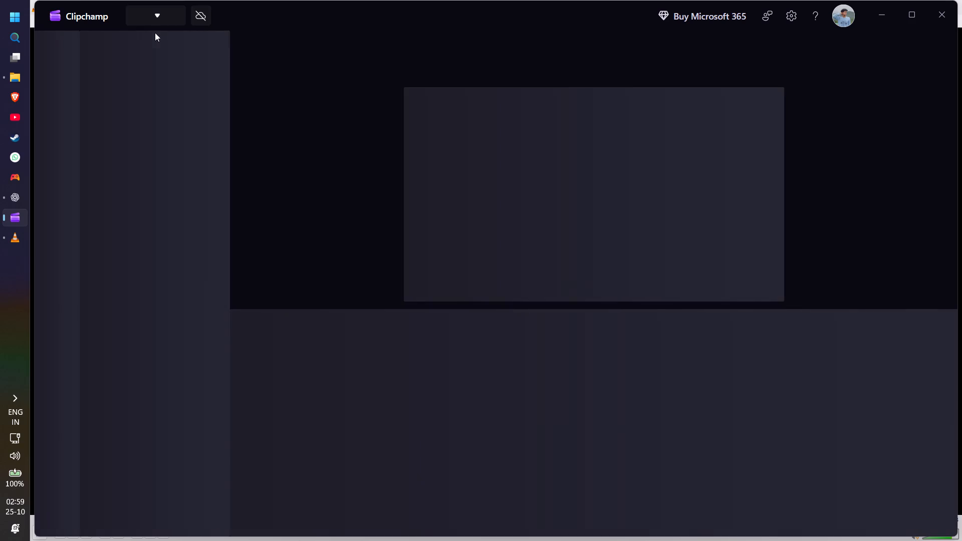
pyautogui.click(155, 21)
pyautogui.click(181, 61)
# Switch to VLC media player and close it.
pyautogui.click(16, 233)
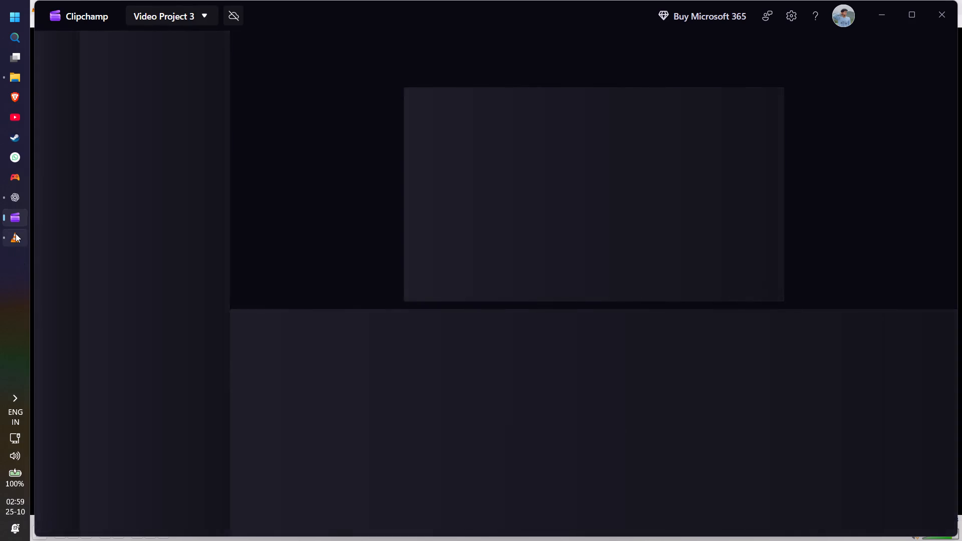
pyautogui.click(943, 13)
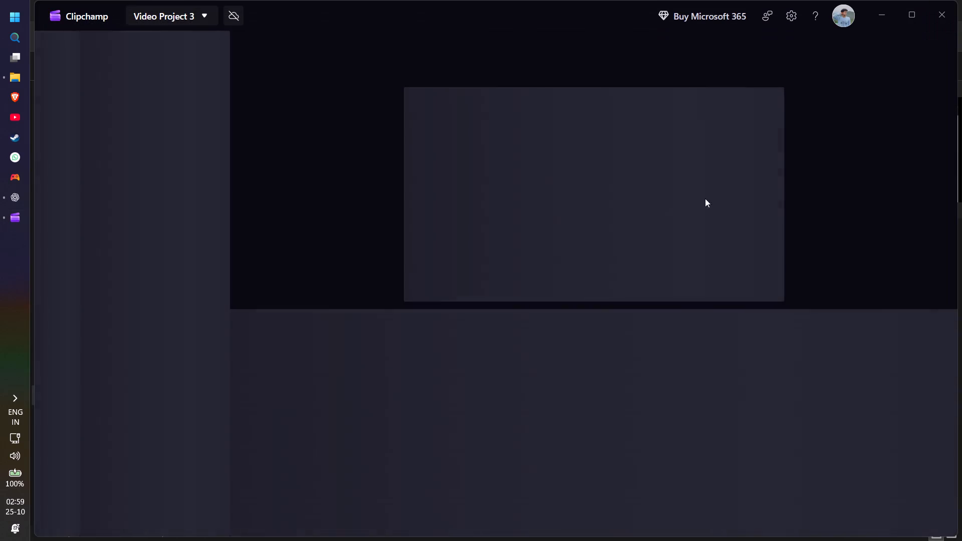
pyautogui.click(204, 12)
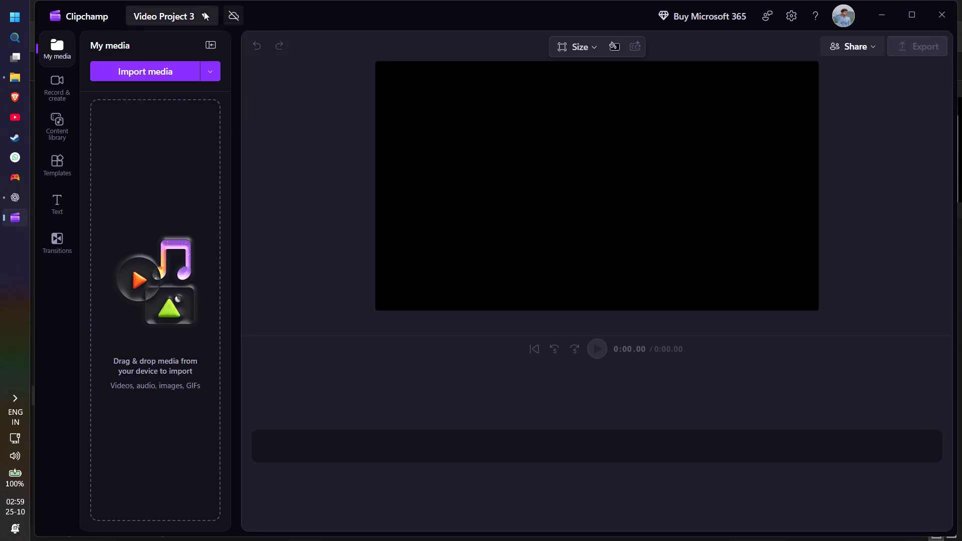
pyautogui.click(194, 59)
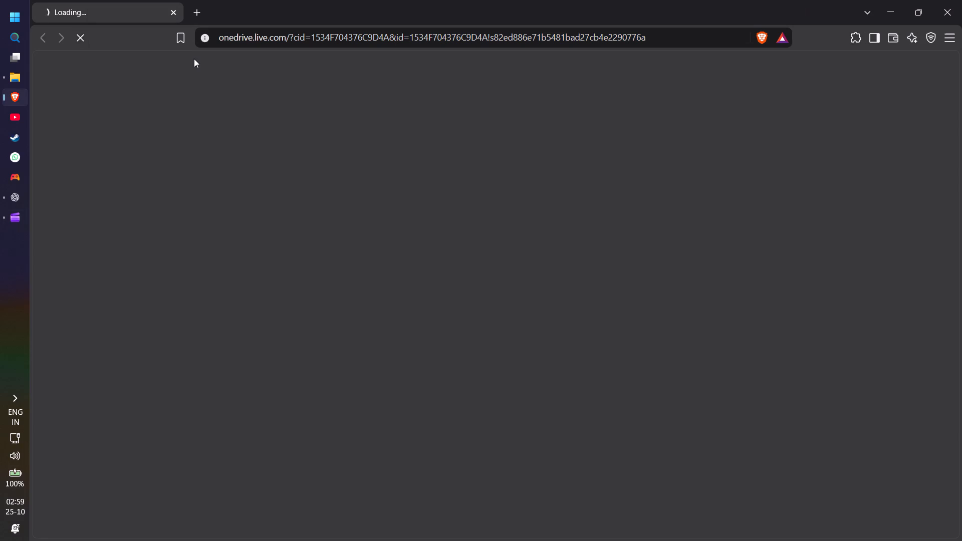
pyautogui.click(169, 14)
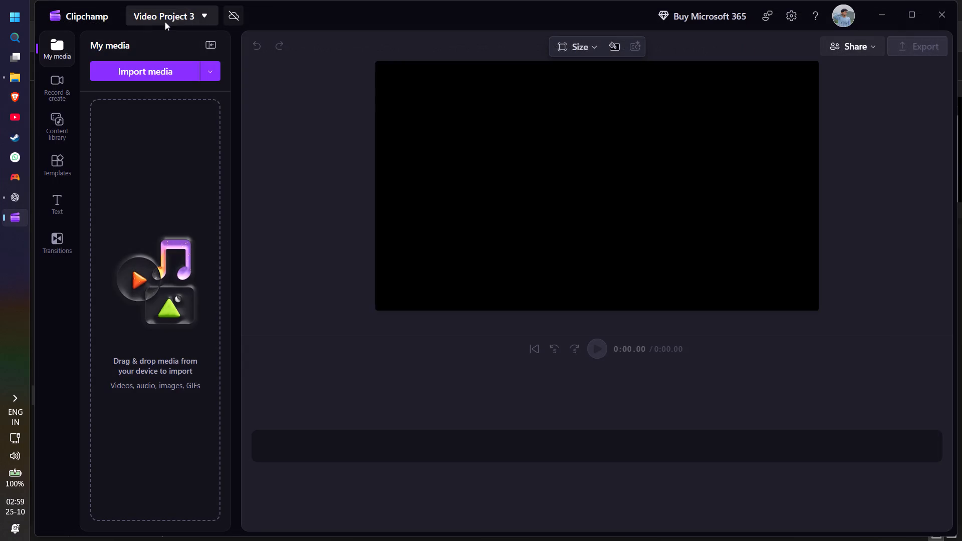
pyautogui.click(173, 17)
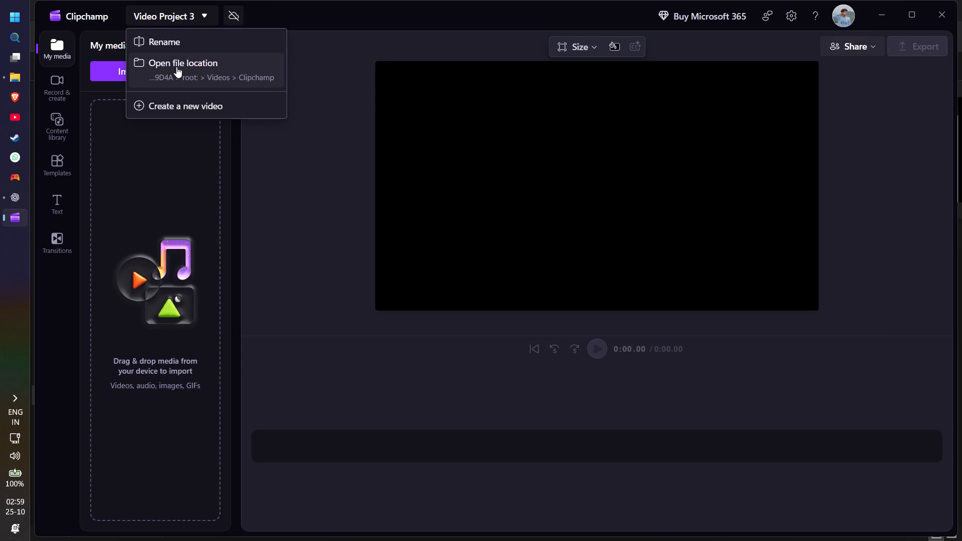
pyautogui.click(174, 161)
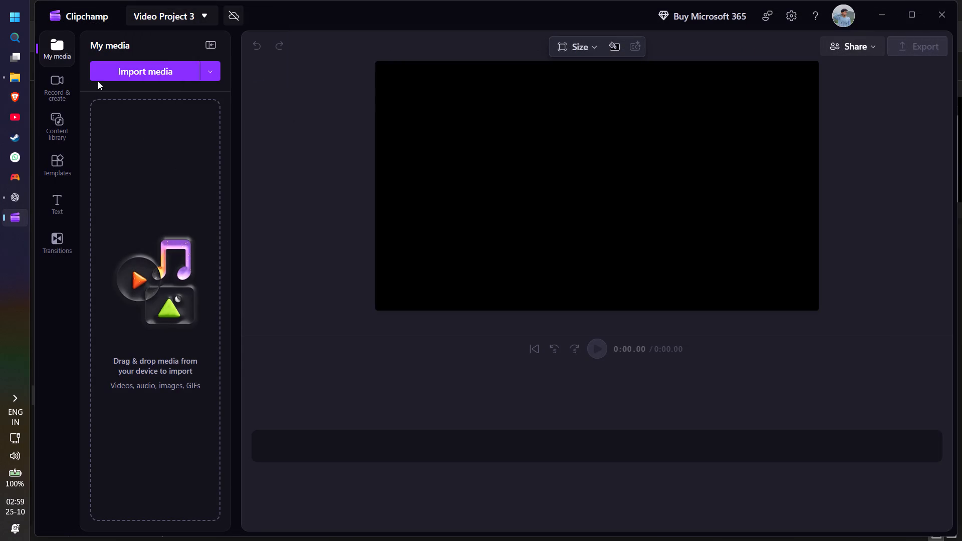
# Open the file location of Video Project 3 in the browser.
pyautogui.click(146, 14)
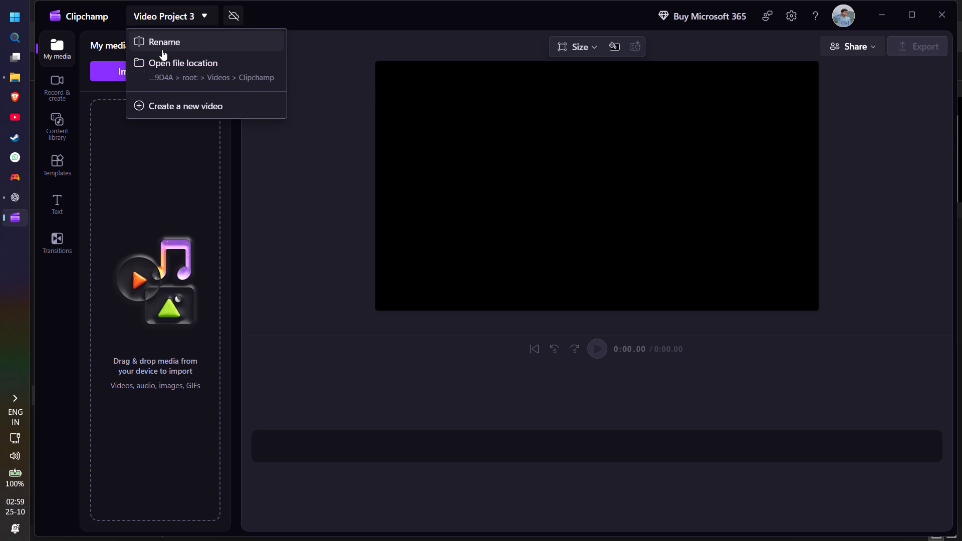
pyautogui.click(162, 63)
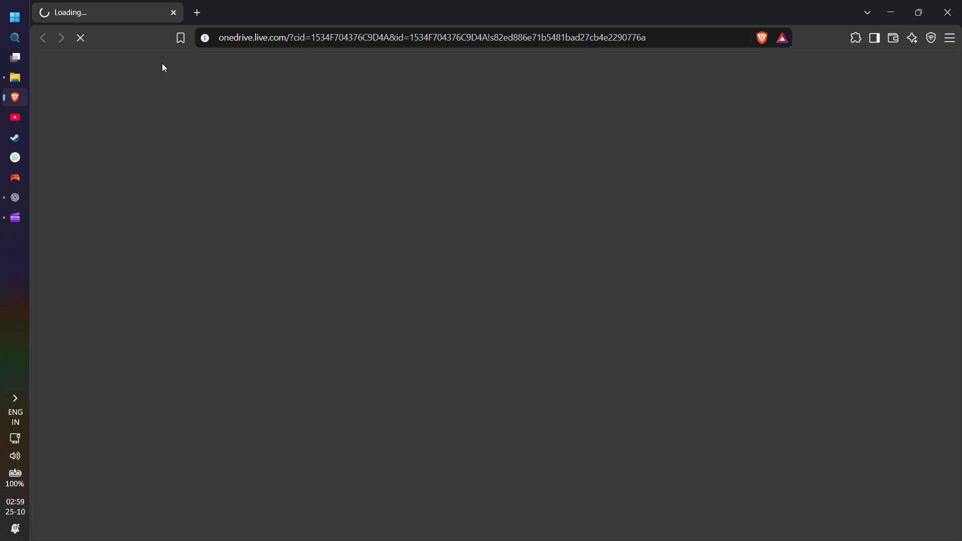